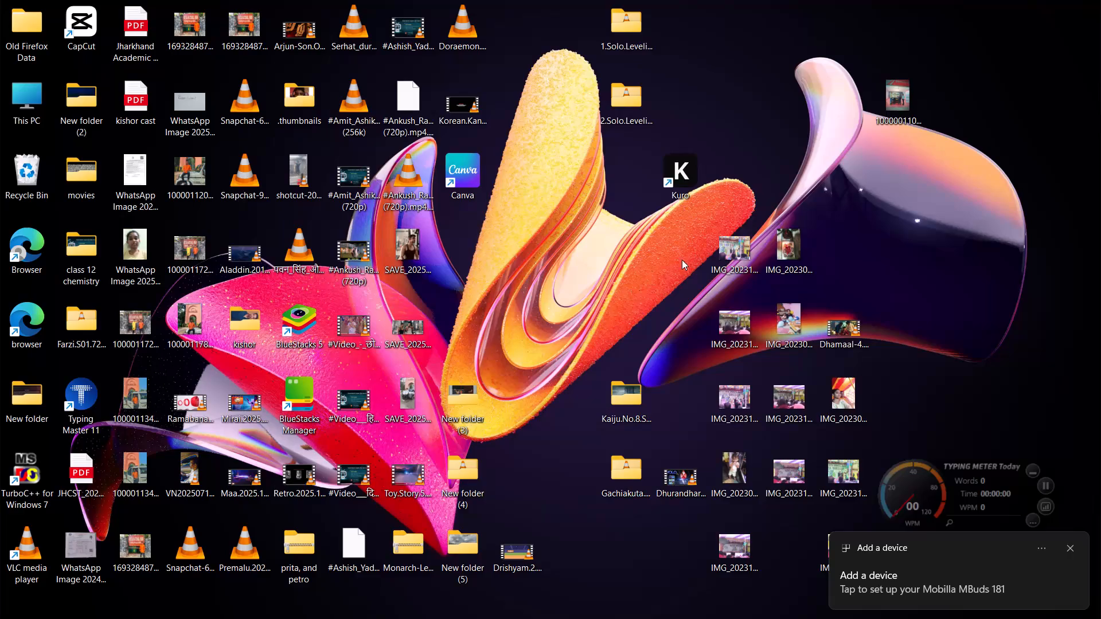
# Launch the Kuro application from the desktop.
pyautogui.doubleClick(687, 154)
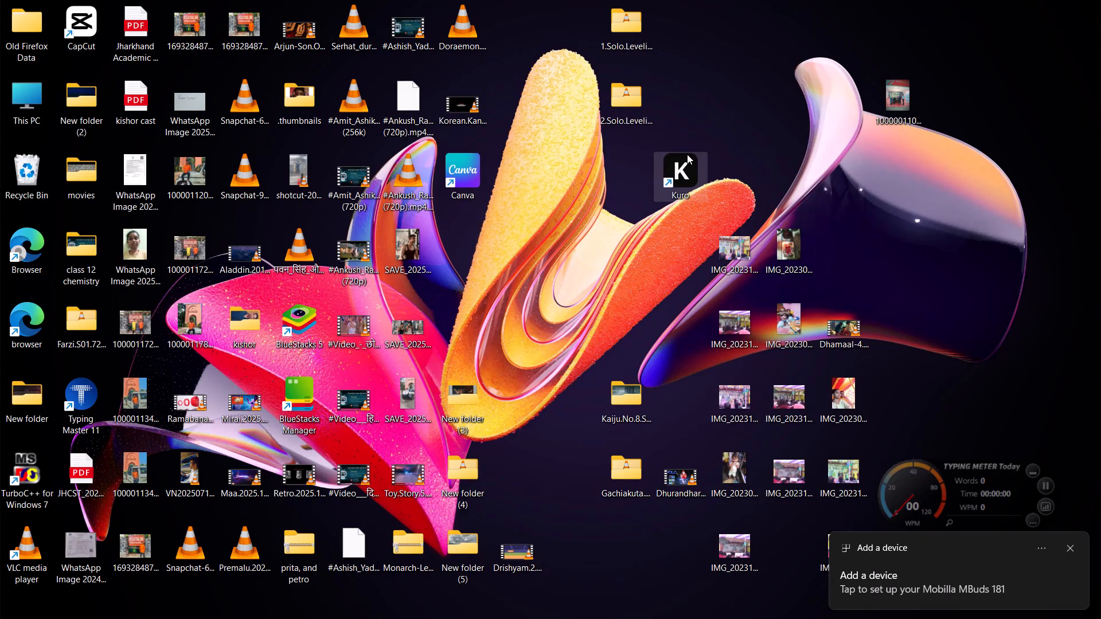
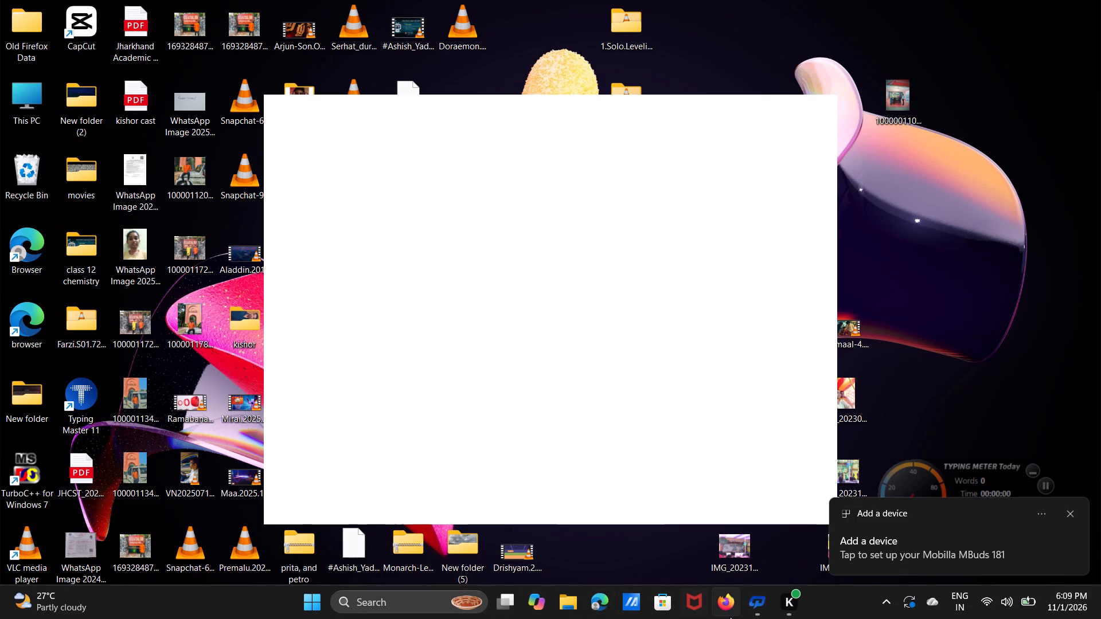
# Start Firefox, decline making it the default browser, and open the Exness web terminal from the BTC Bid shortcut.
pyautogui.click(730, 617)
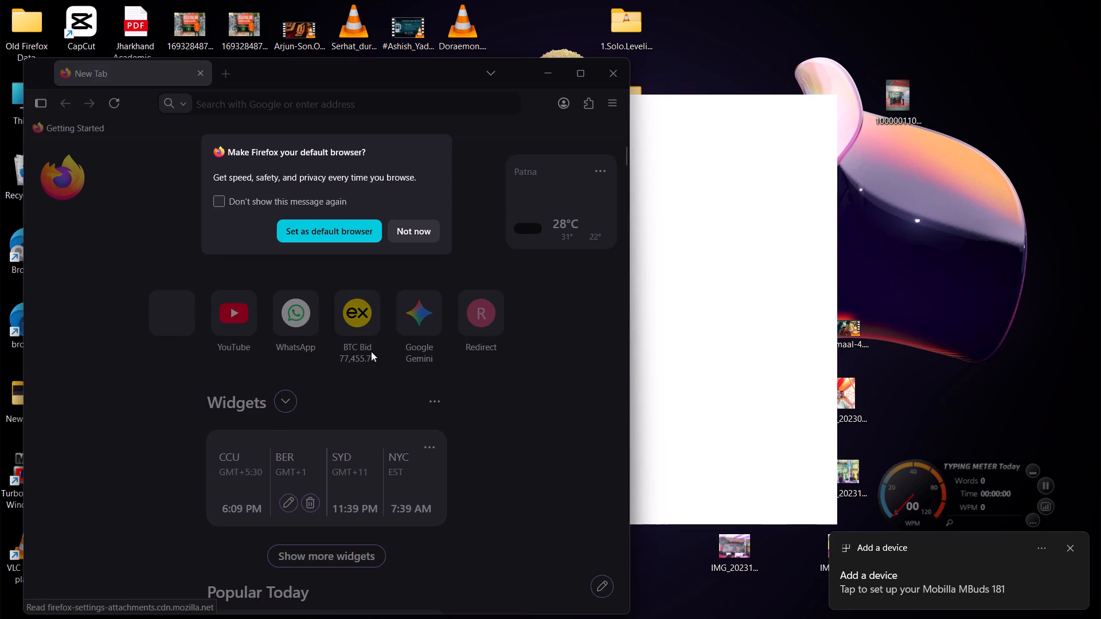
pyautogui.click(410, 230)
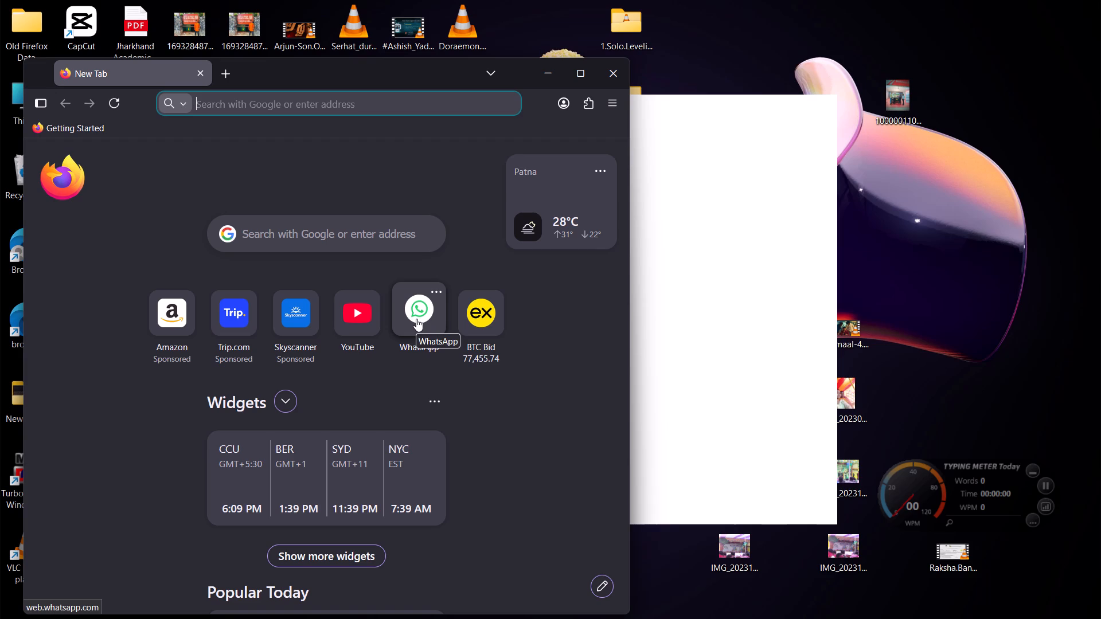
pyautogui.doubleClick(471, 325)
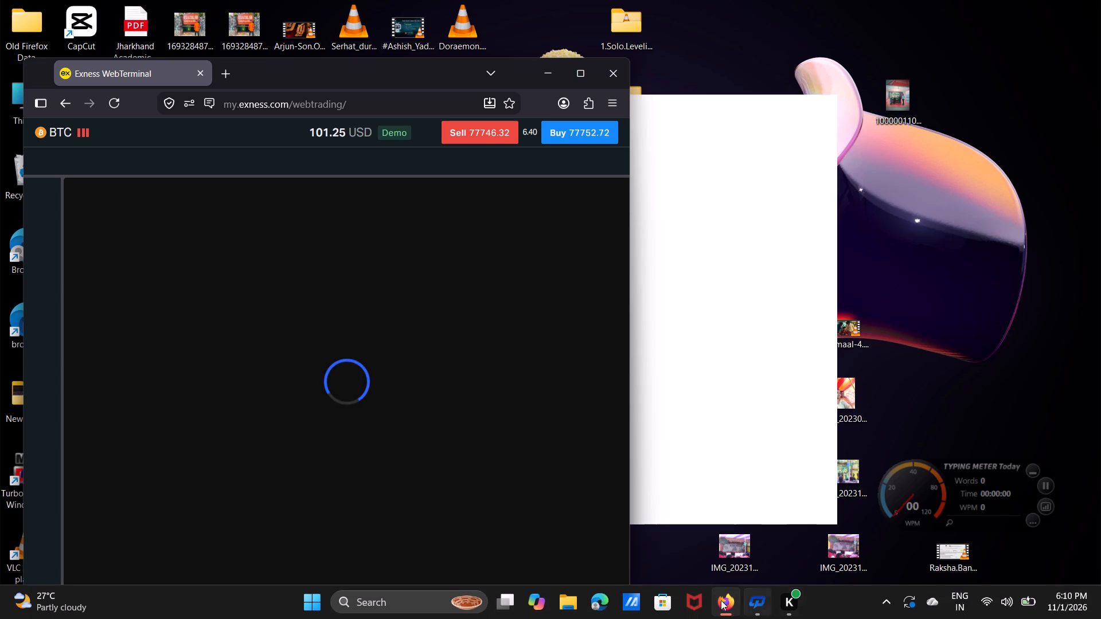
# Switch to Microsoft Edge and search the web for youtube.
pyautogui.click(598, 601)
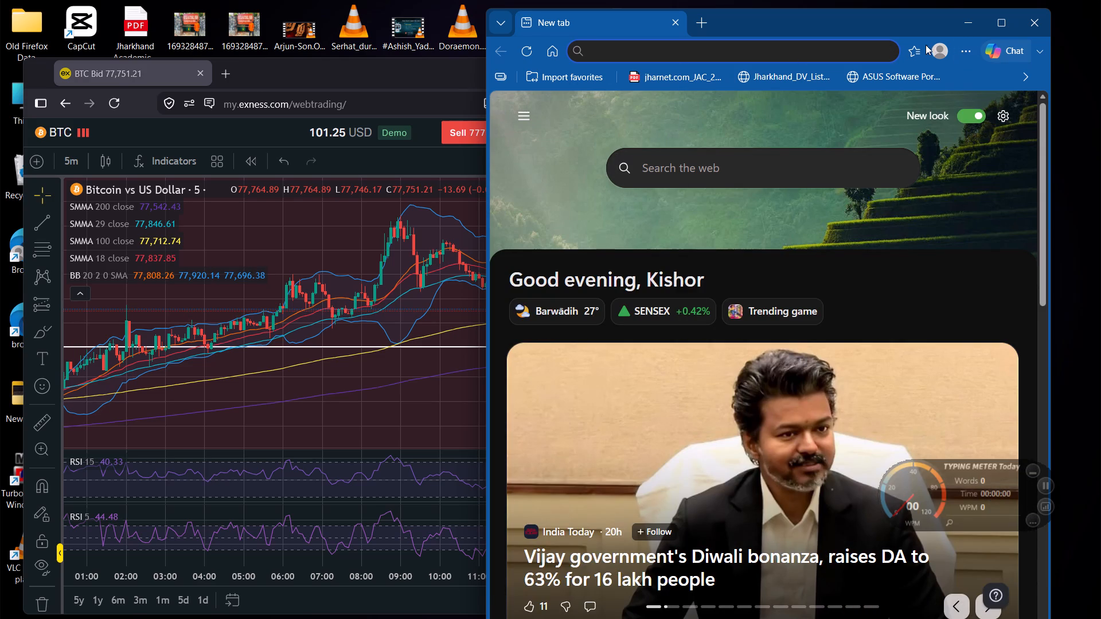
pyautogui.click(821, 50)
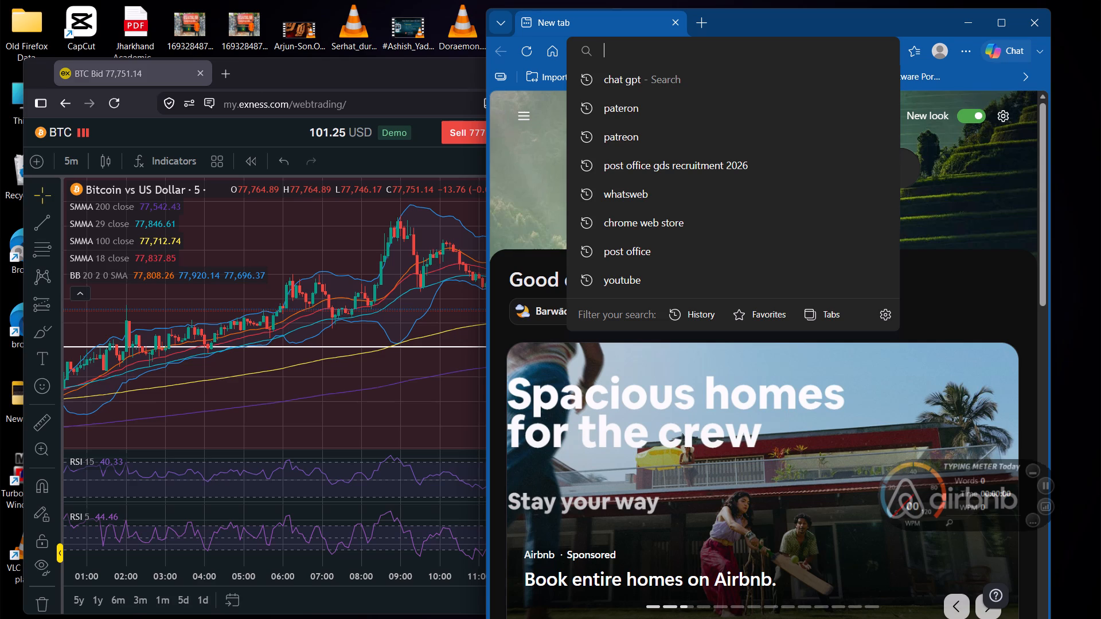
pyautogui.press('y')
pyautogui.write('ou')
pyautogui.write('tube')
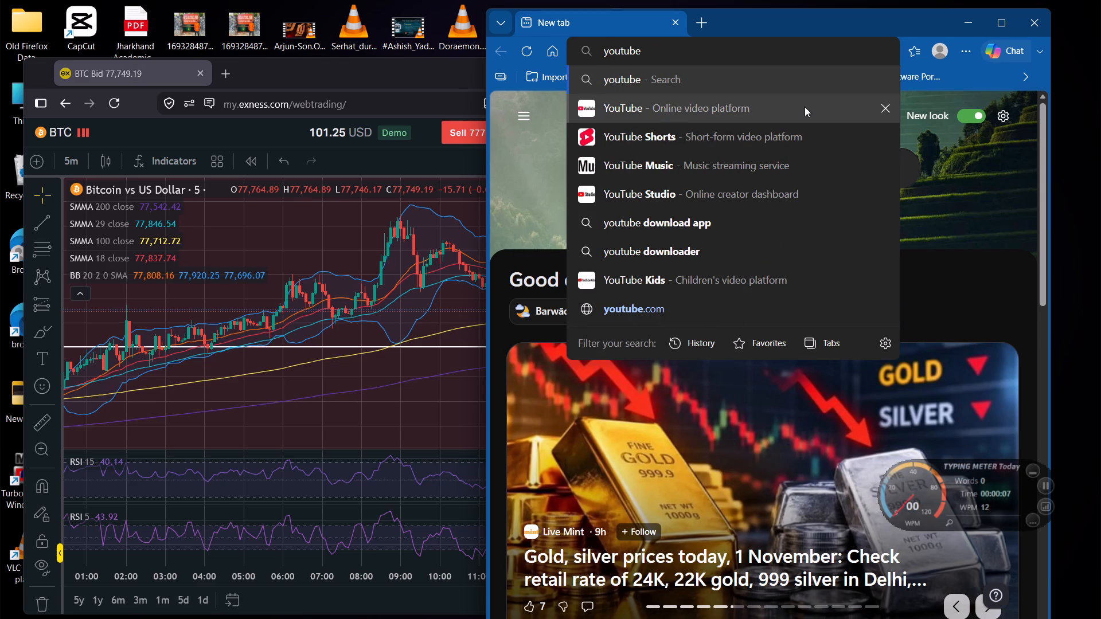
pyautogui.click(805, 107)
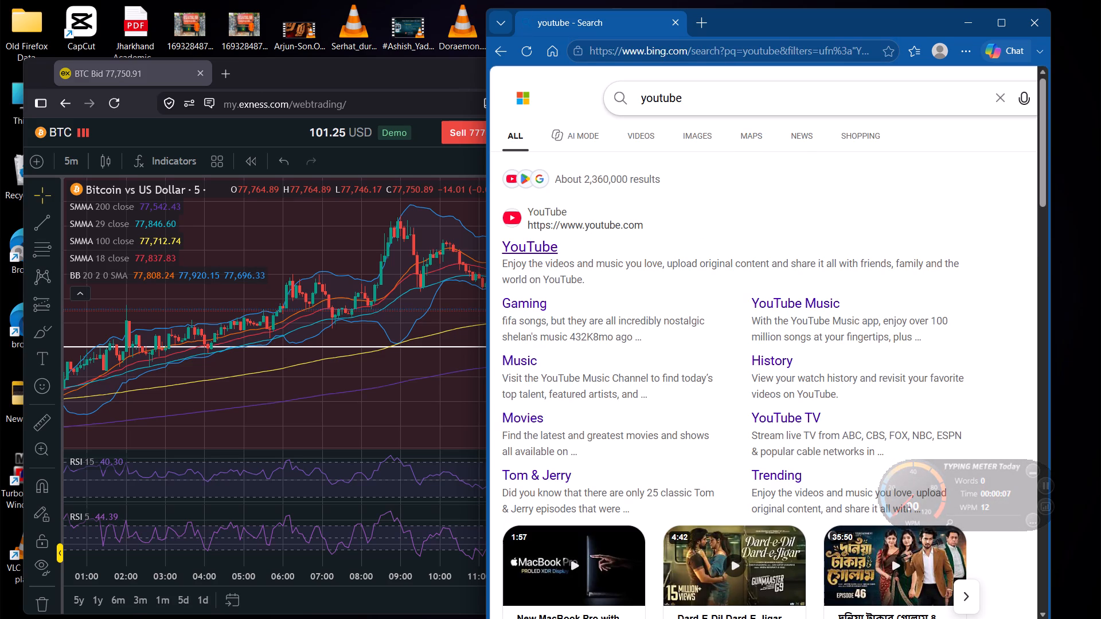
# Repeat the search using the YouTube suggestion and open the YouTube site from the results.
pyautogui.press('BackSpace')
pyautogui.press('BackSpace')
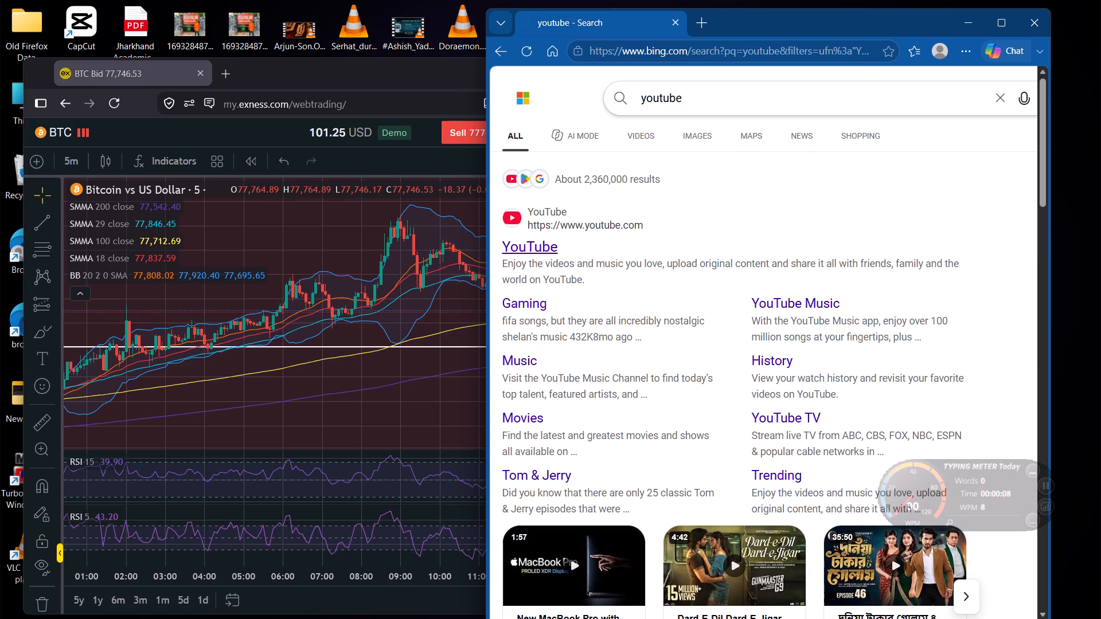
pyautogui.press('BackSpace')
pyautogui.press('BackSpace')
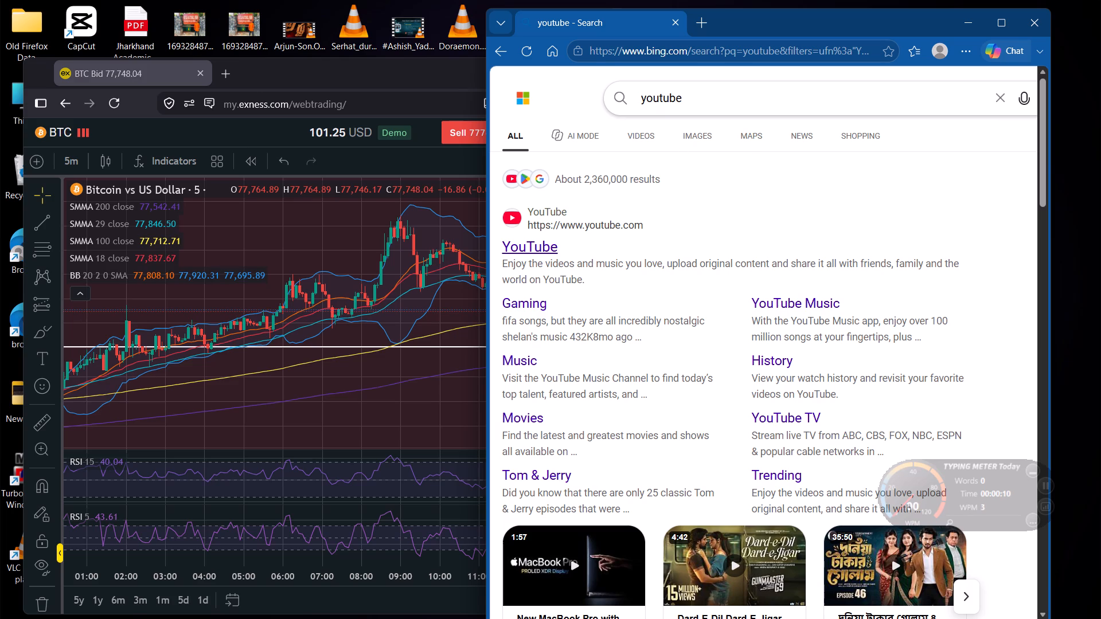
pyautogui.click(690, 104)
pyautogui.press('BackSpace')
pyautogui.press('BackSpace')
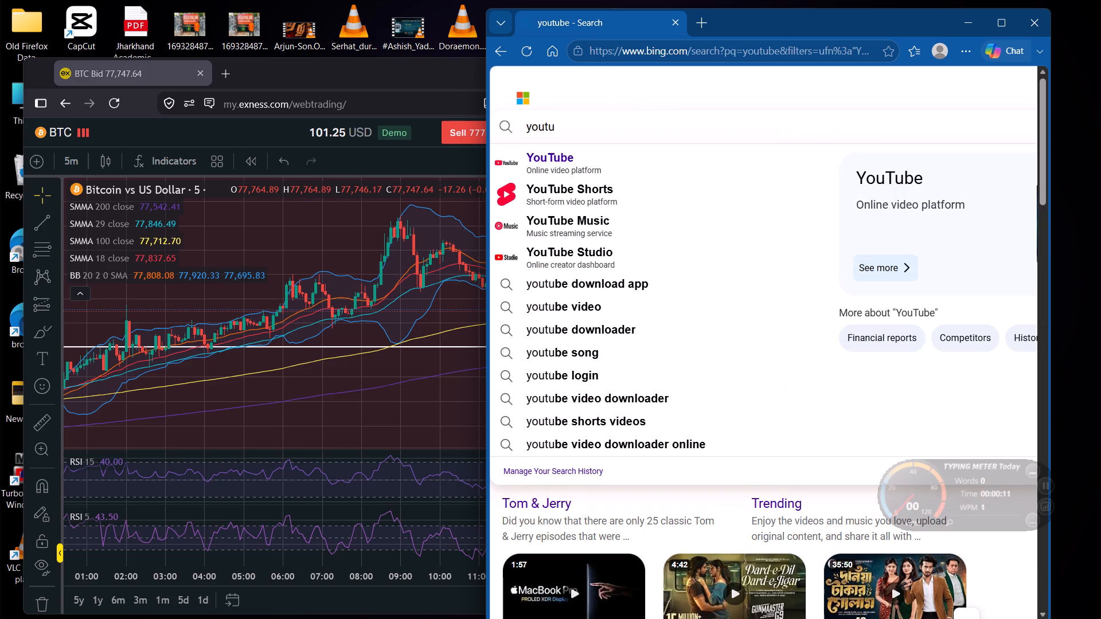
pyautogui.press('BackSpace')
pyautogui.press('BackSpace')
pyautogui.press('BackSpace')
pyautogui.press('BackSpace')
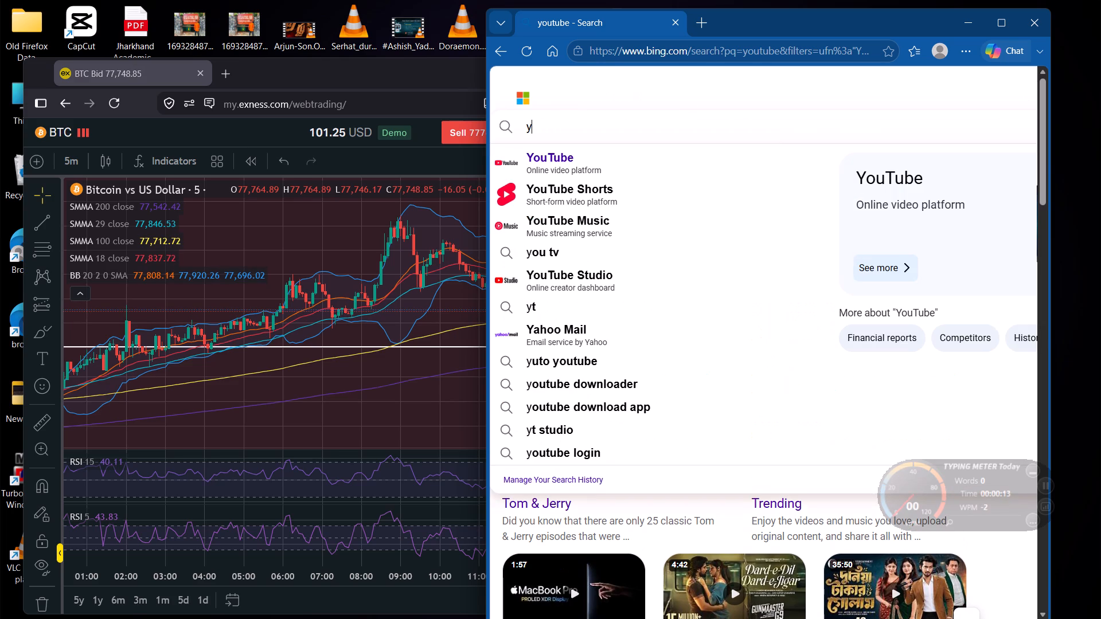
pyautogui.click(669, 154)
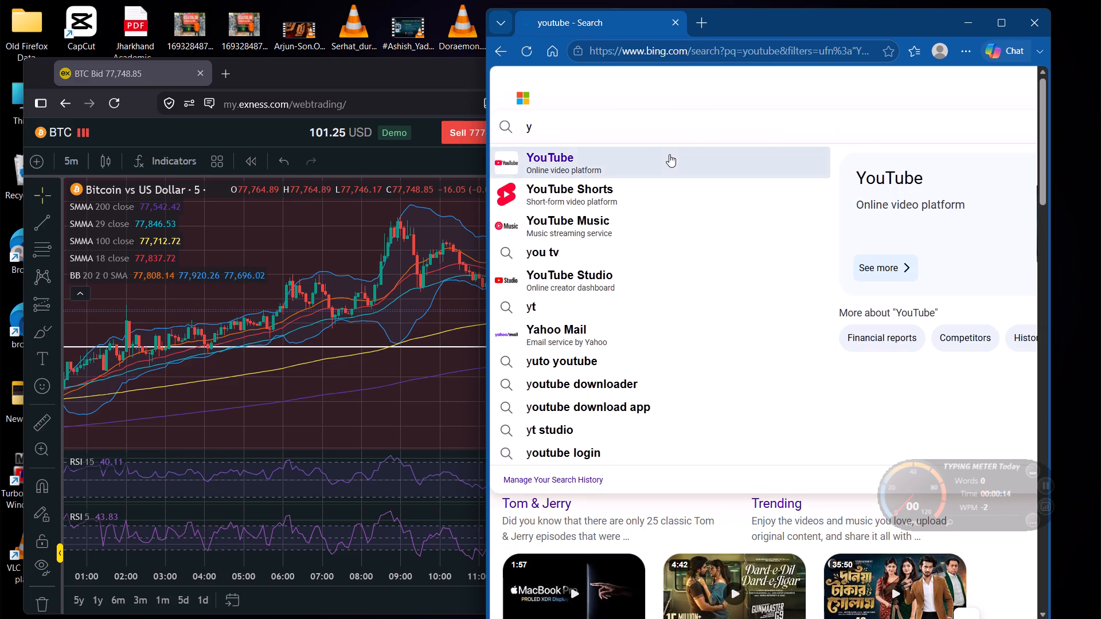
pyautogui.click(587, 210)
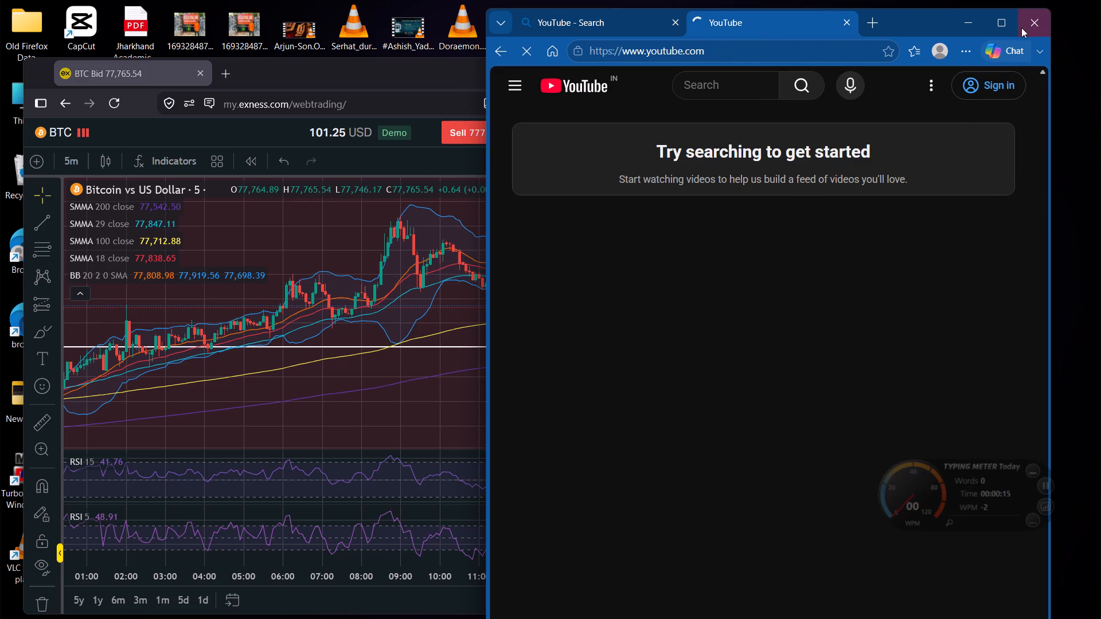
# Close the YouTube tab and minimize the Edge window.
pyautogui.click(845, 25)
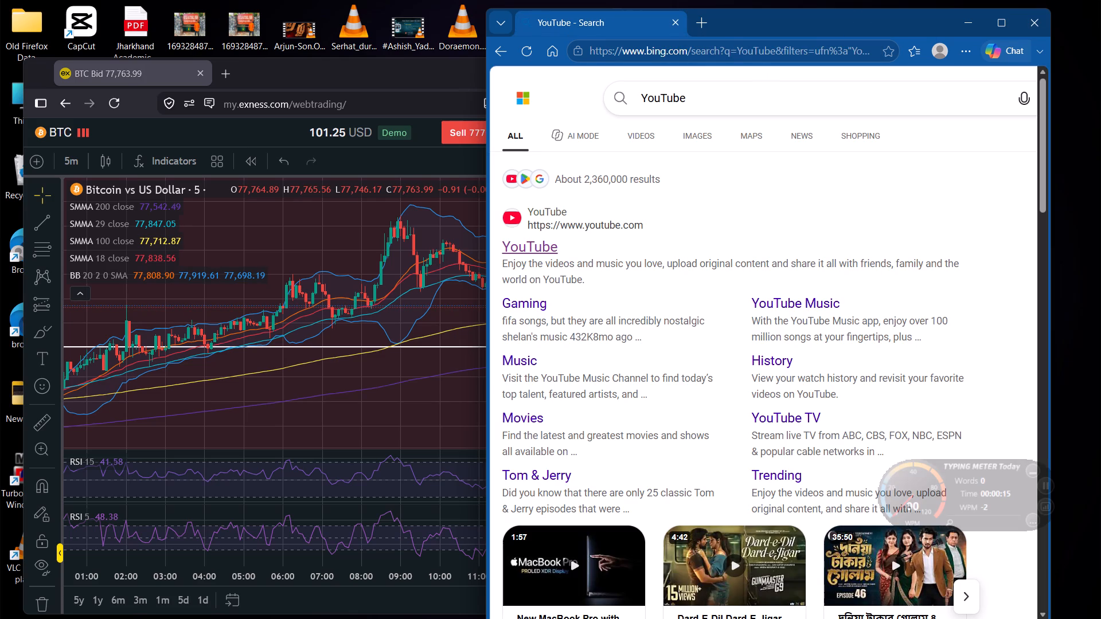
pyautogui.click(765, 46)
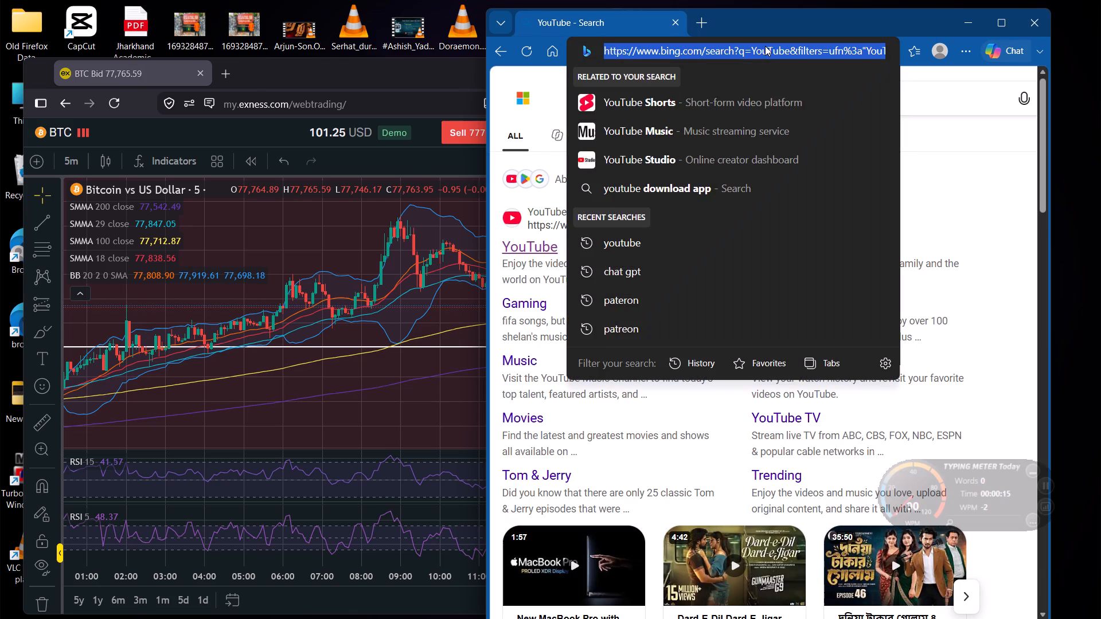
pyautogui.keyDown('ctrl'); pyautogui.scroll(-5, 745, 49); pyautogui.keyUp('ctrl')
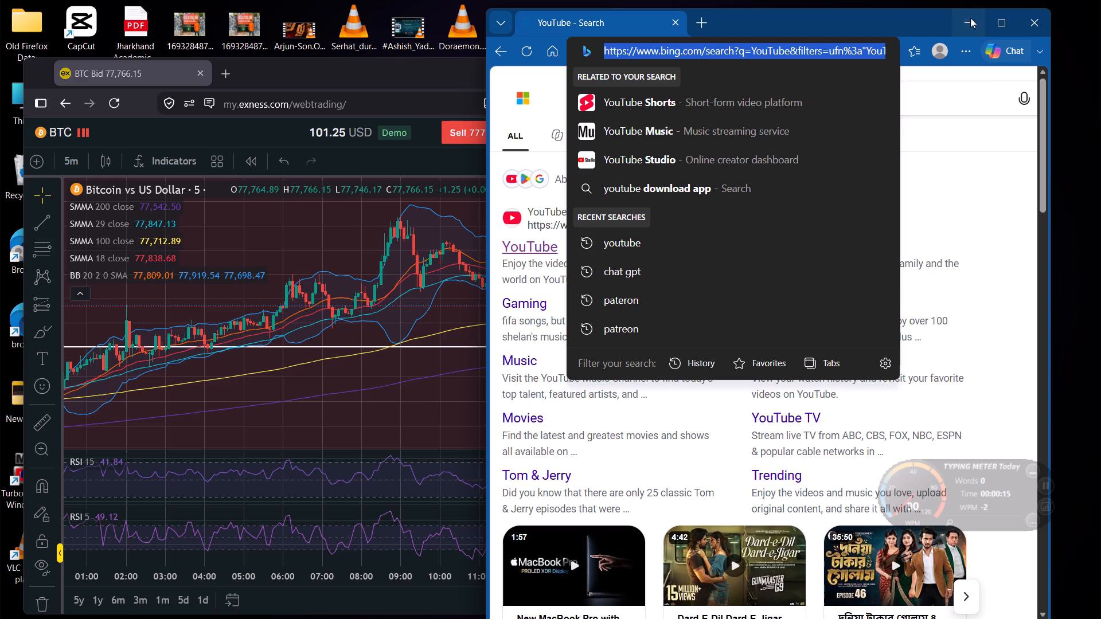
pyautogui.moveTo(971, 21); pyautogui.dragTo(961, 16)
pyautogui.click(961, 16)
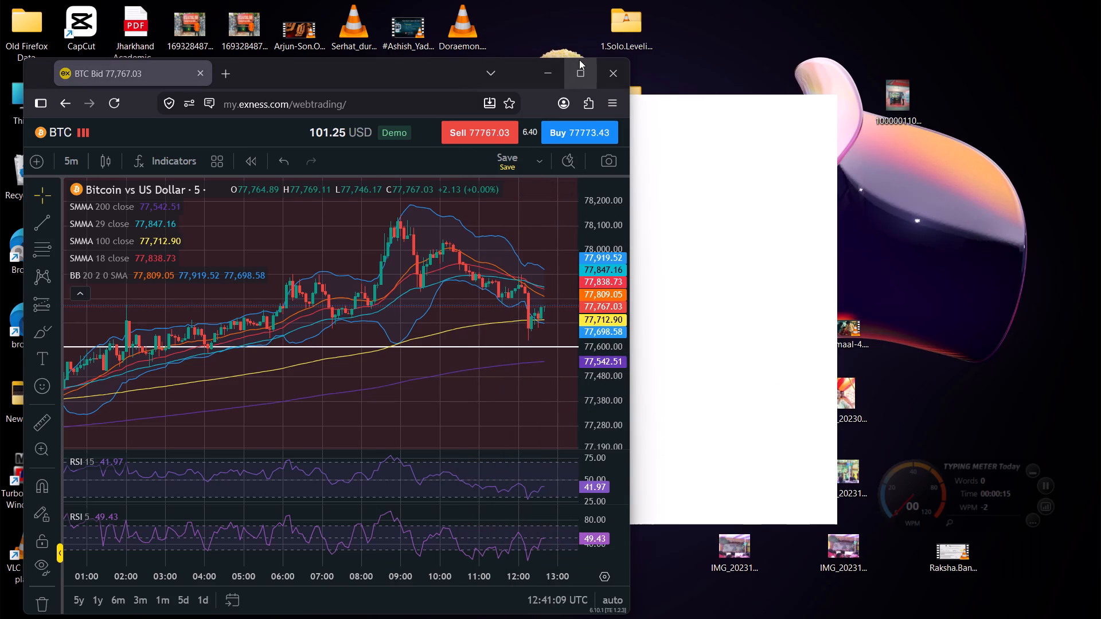
# Maximize the Firefox window showing the Exness Bitcoin chart.
pyautogui.click(579, 65)
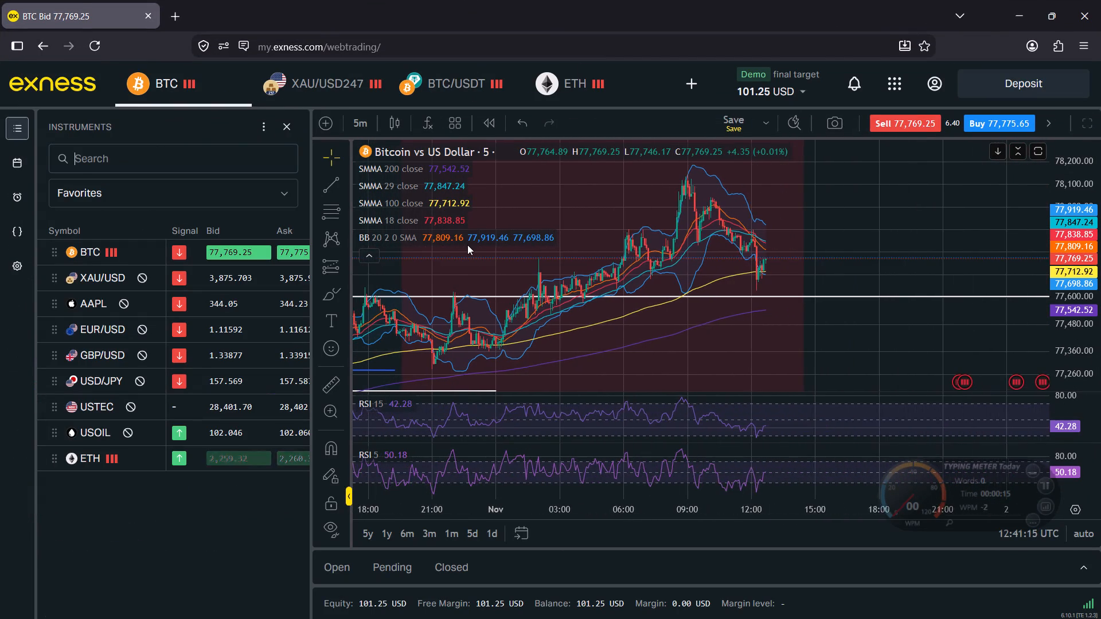
pyautogui.hscroll(1, 467, 245)
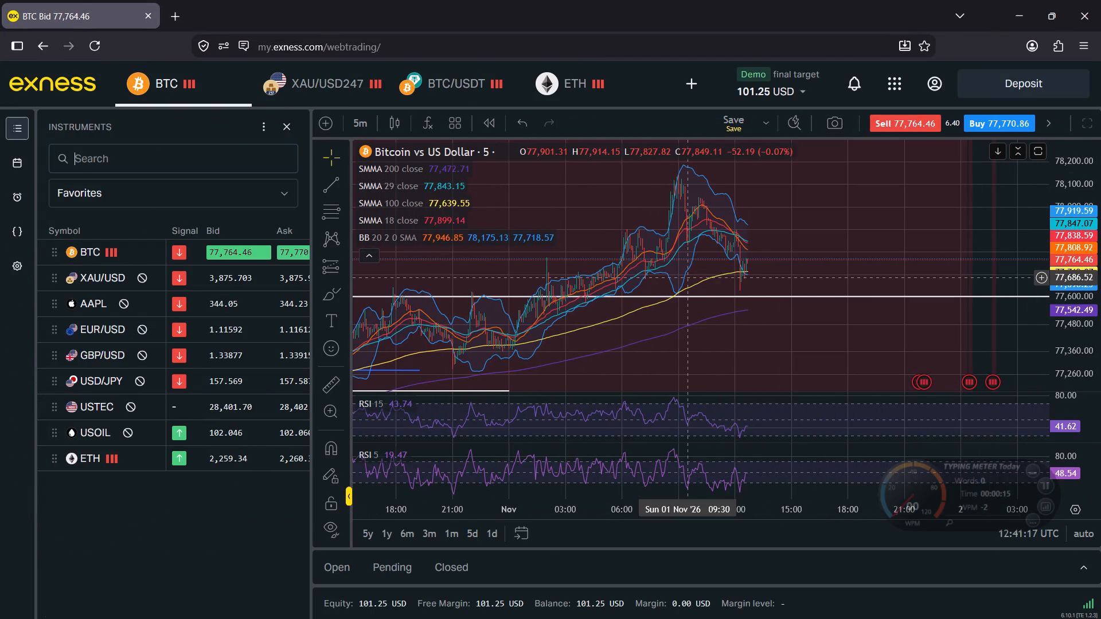
pyautogui.hscroll(5, 688, 277)
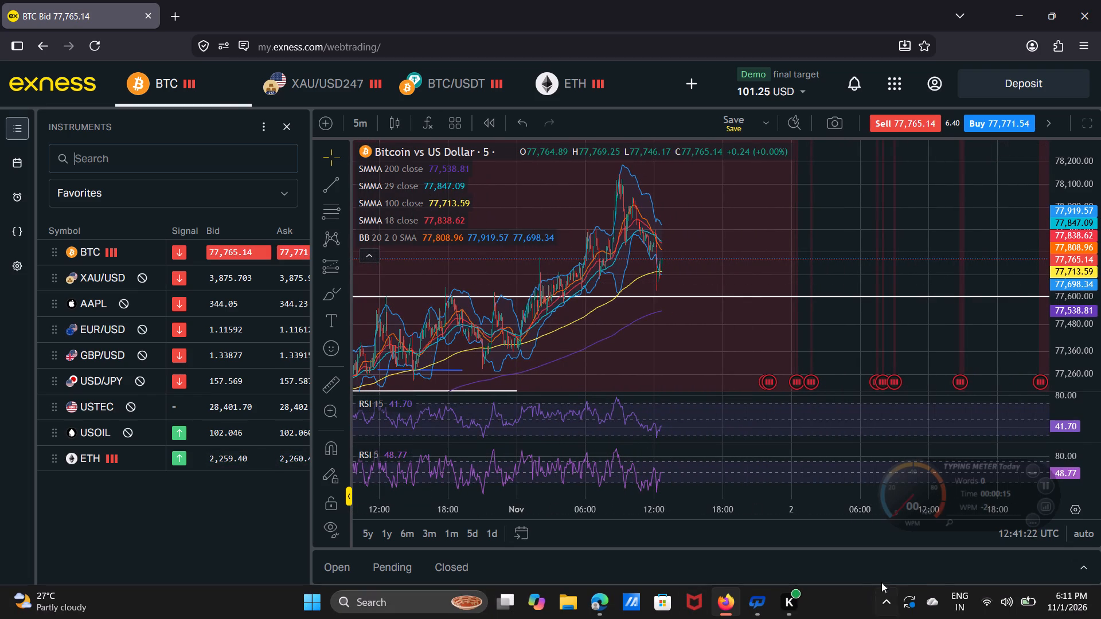
# Connect the Mobilla MBuds 181 over Bluetooth and dismiss the Bluetooth device list.
pyautogui.click(994, 613)
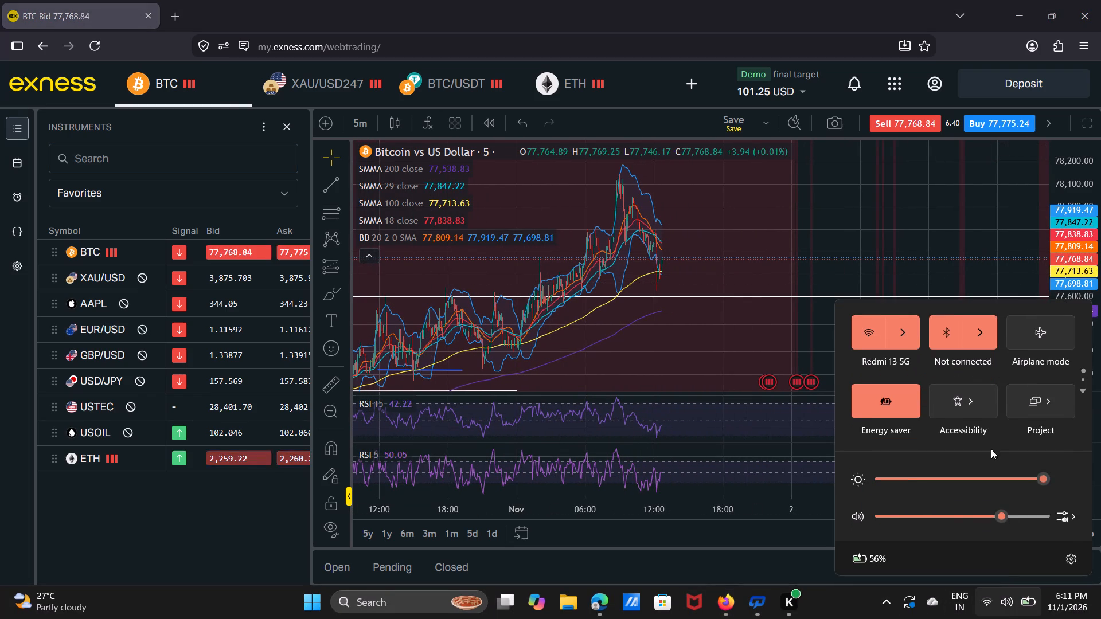
pyautogui.click(983, 329)
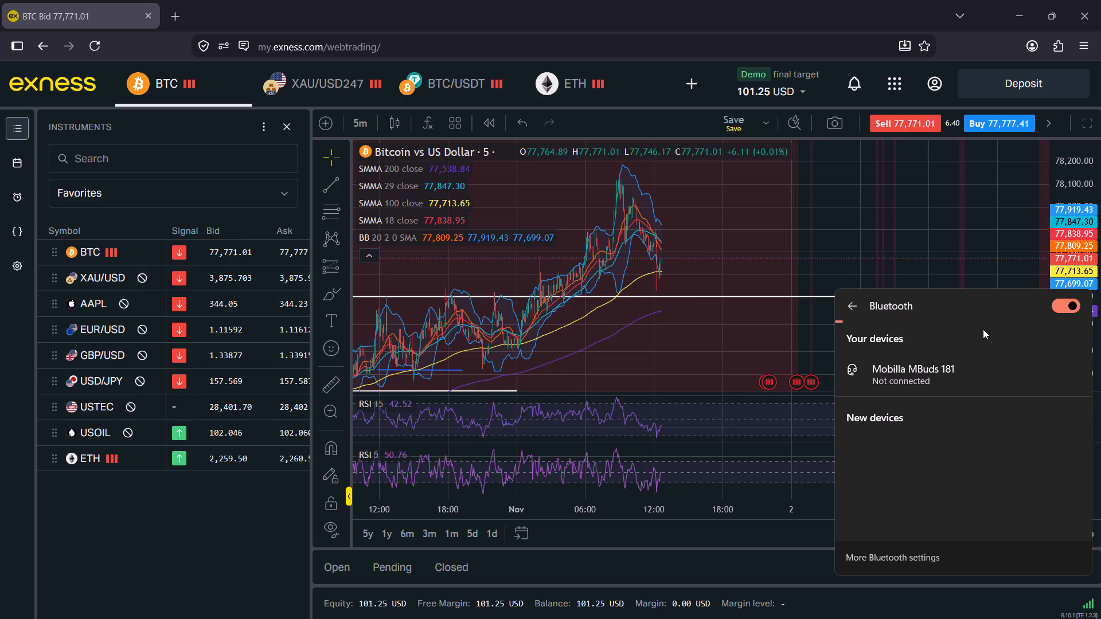
pyautogui.click(946, 385)
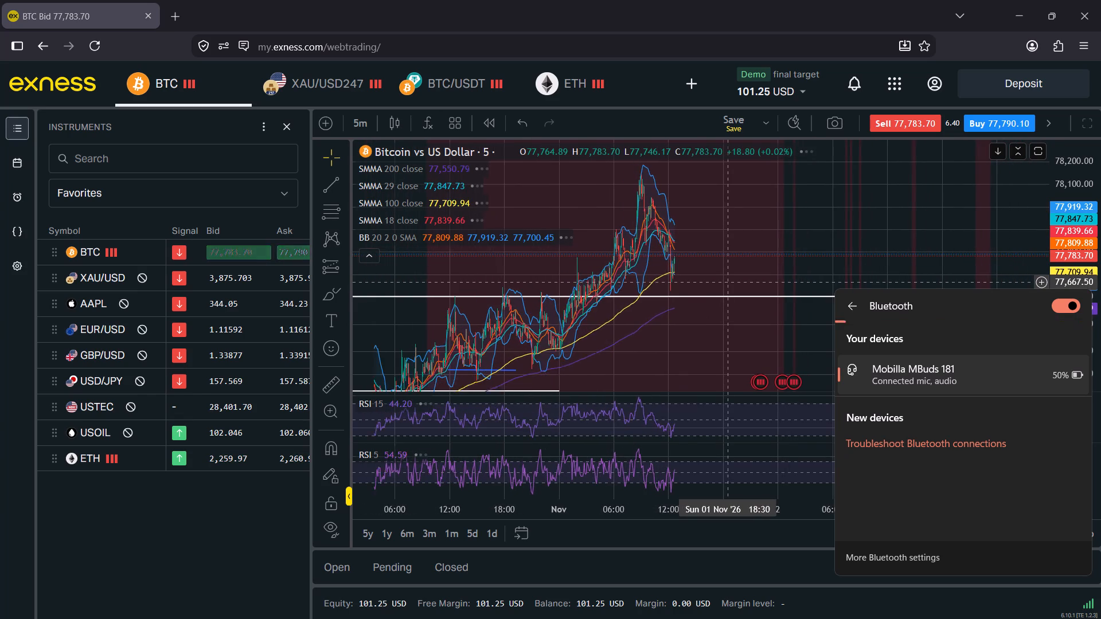
pyautogui.hscroll(2, 728, 281)
pyautogui.scroll(-1, 696, 299)
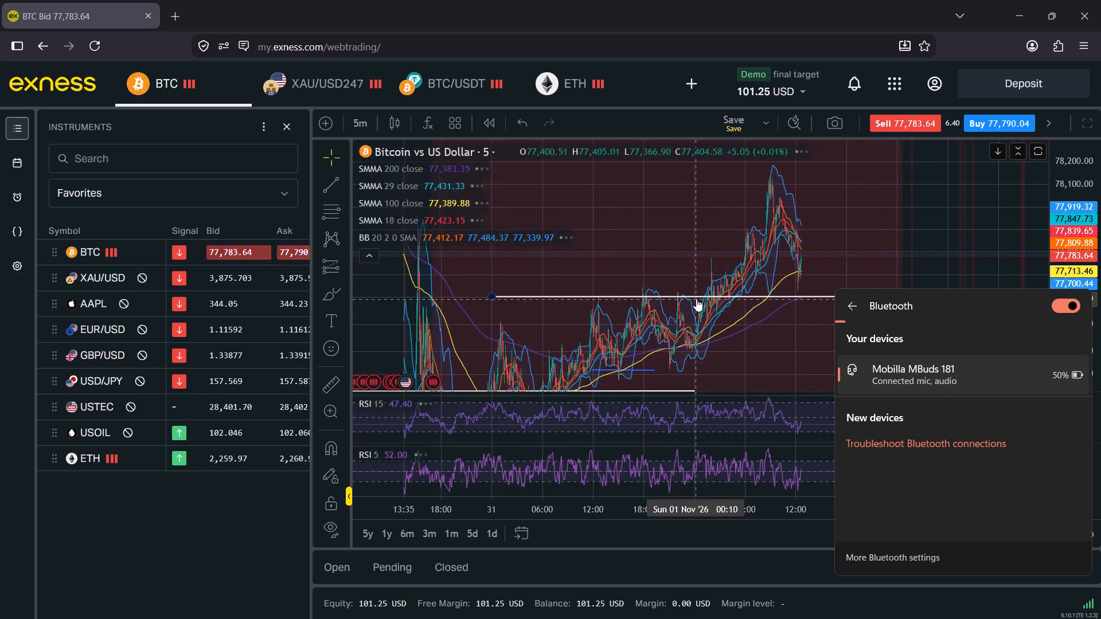
pyautogui.scroll(-1, 696, 299)
pyautogui.click(986, 237)
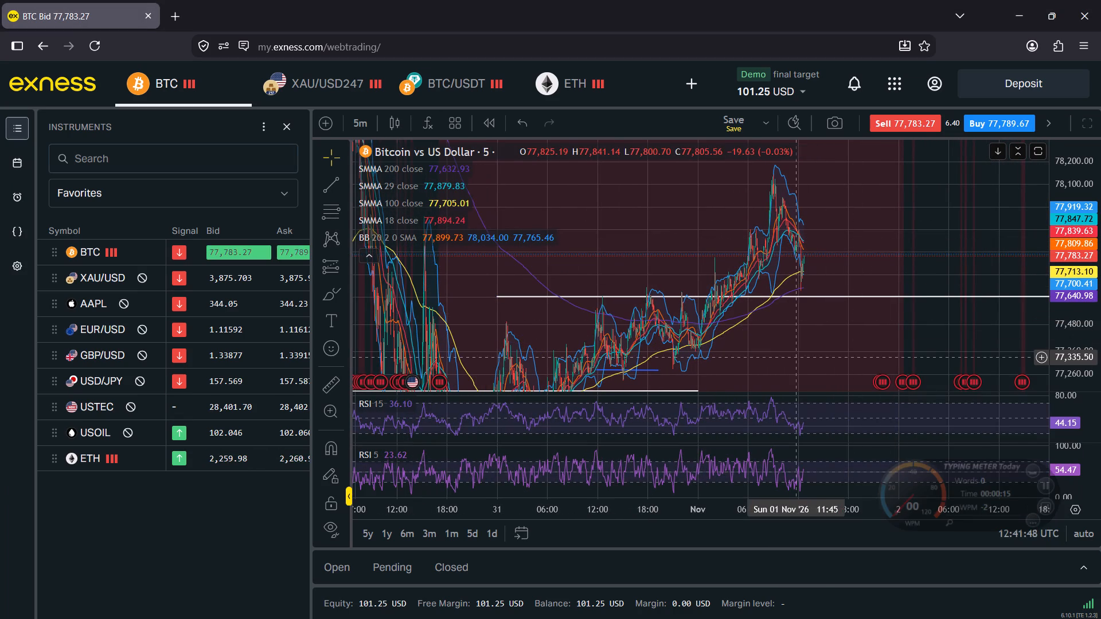
# Display the Bitcoin vs US Dollar chart in full screen.
pyautogui.scroll(-1, 797, 356)
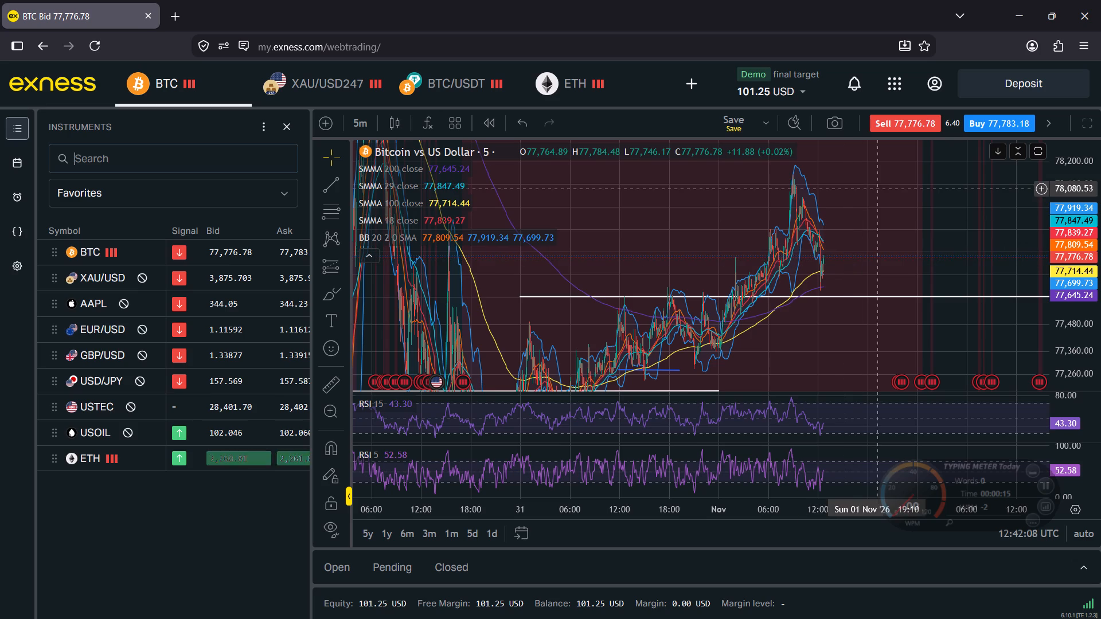
pyautogui.click(970, 244)
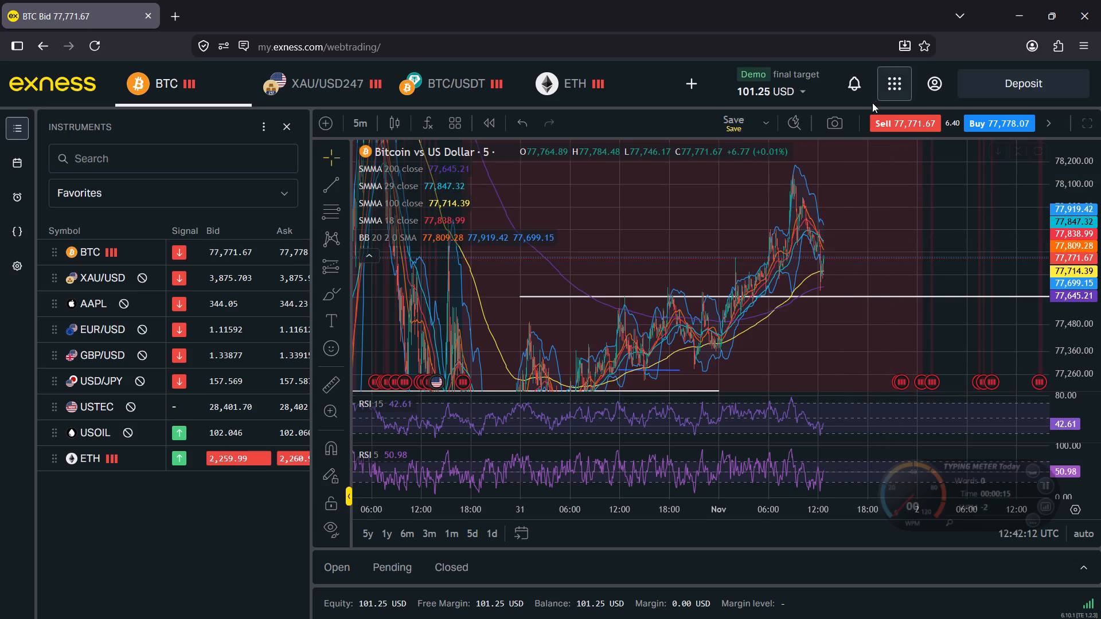
pyautogui.click(1081, 120)
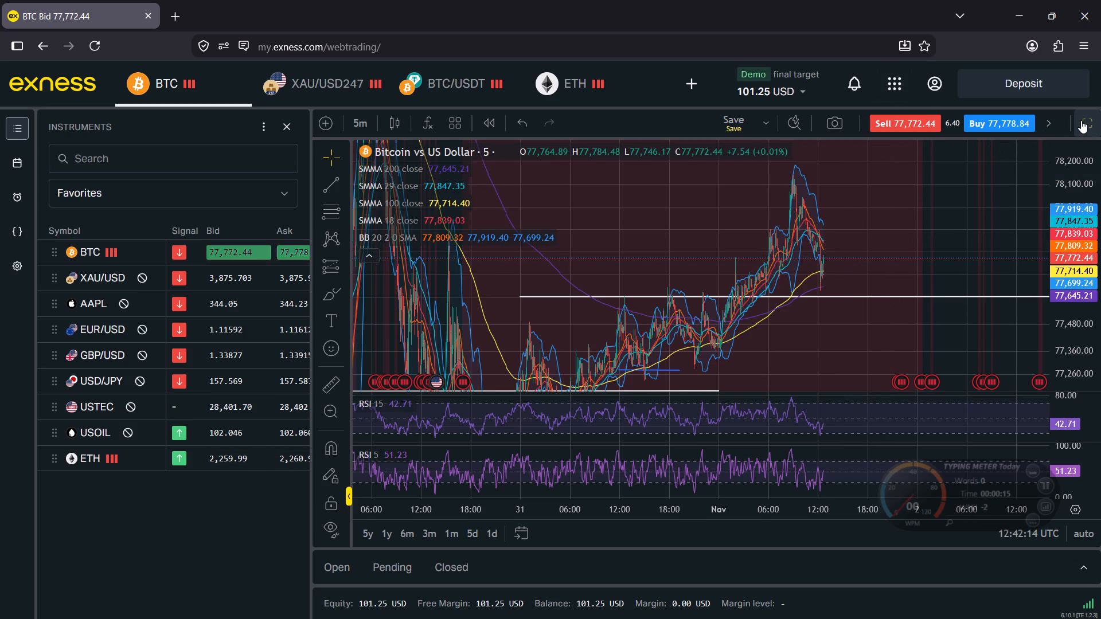
# Examine the recent 5-minute Bitcoin price action against the moving averages, Bollinger Bands and RSI indicators.
pyautogui.hscroll(-1, 872, 154)
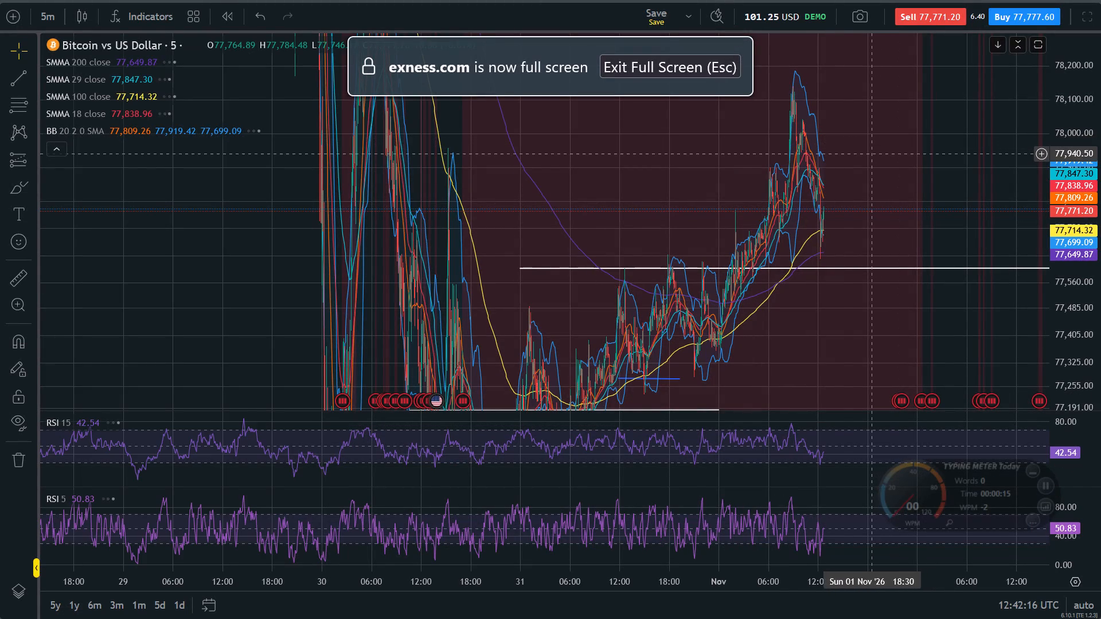
pyautogui.hscroll(-2, 872, 154)
pyautogui.click(612, 198)
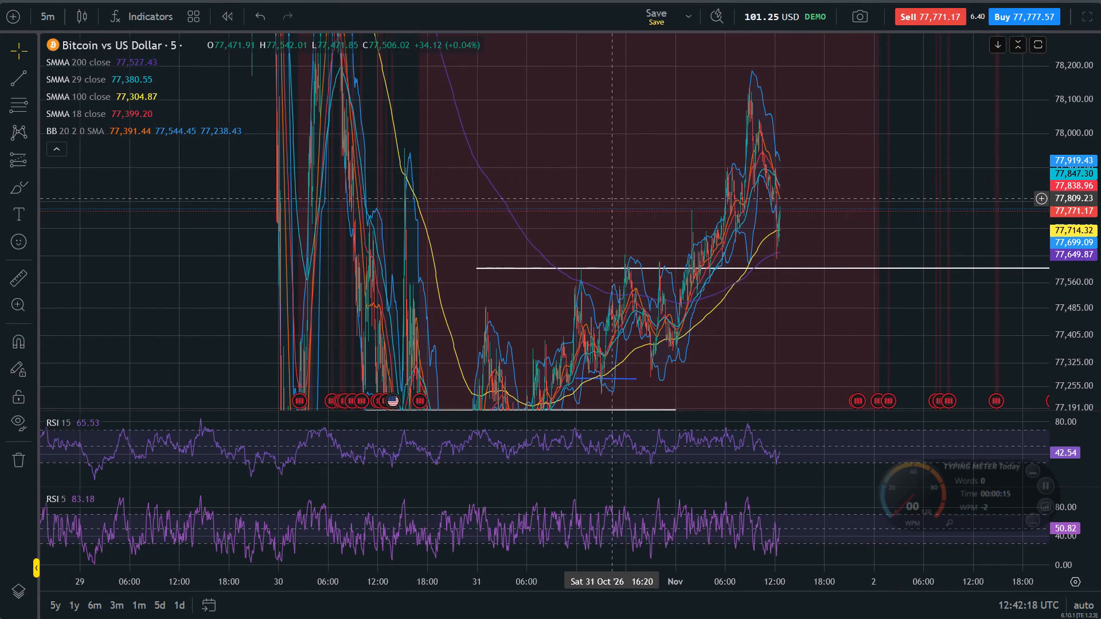
pyautogui.hscroll(-4, 609, 197)
pyautogui.hscroll(1, 600, 194)
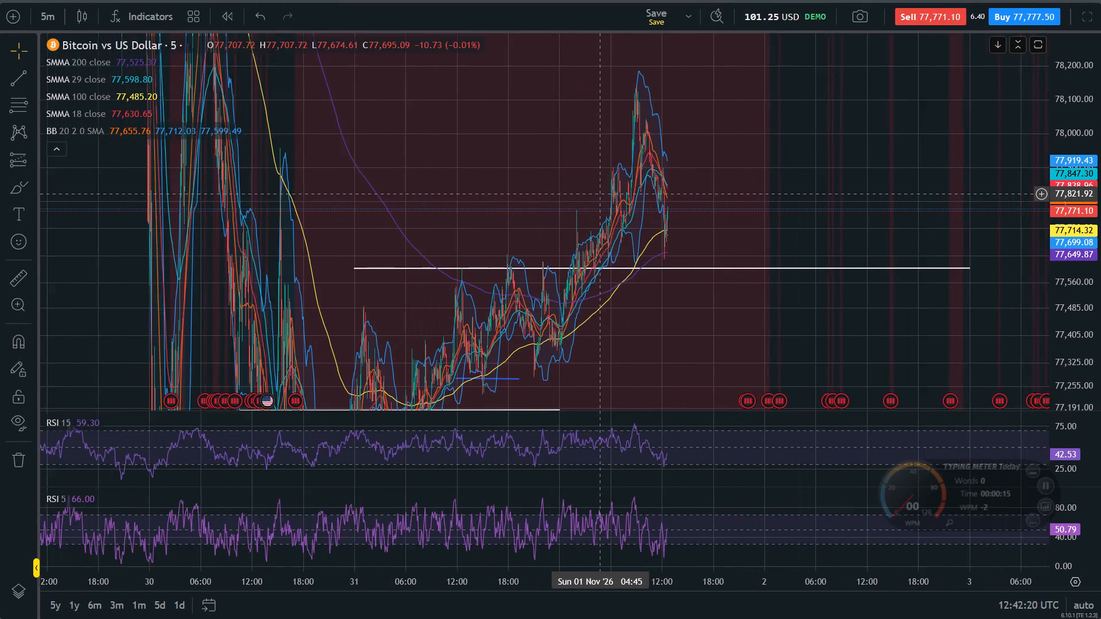
pyautogui.hscroll(-1, 600, 194)
pyautogui.scroll(3, 600, 194)
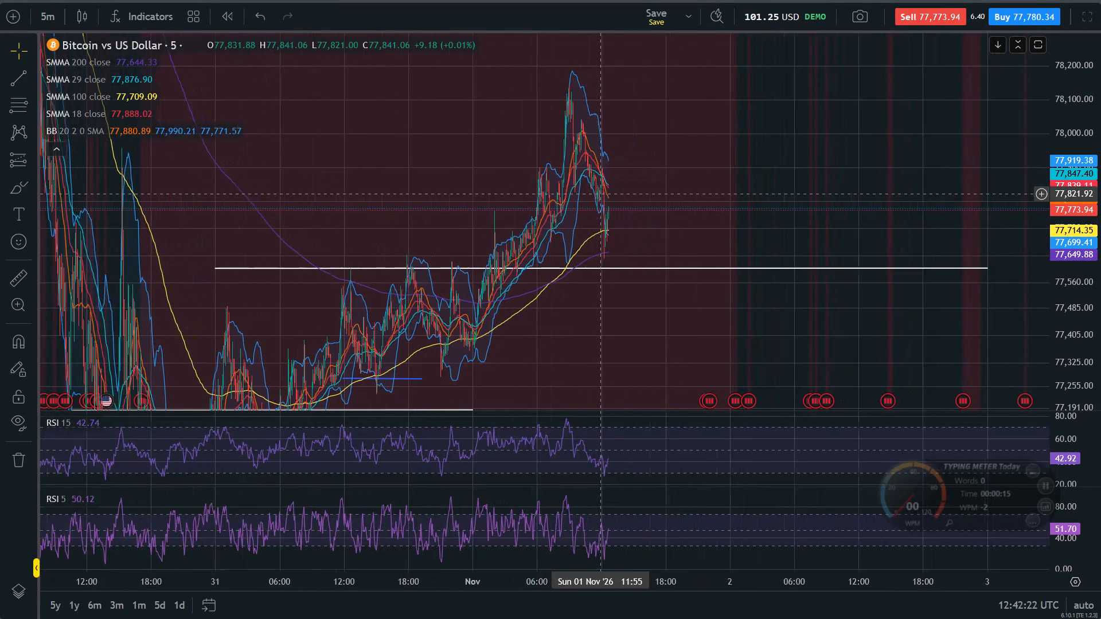
pyautogui.scroll(4, 600, 194)
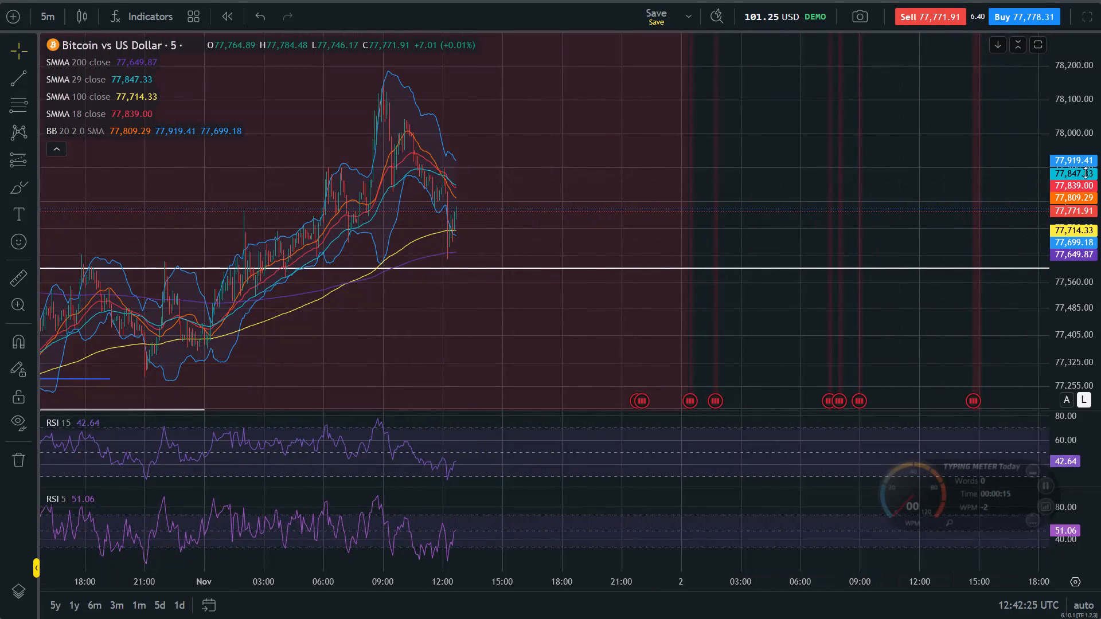
pyautogui.scroll(5, 1090, 166)
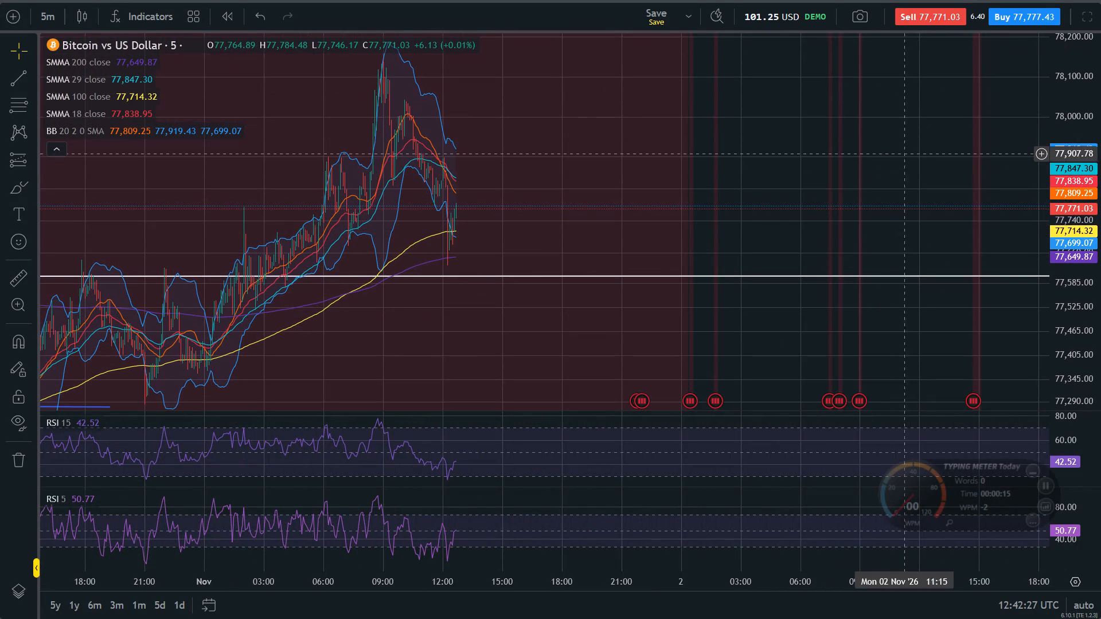
# Examine the 5-minute Bitcoin candles of 1 November up close against the moving averages, Bollinger Bands and the white horizontal level.
pyautogui.scroll(3, 882, 150)
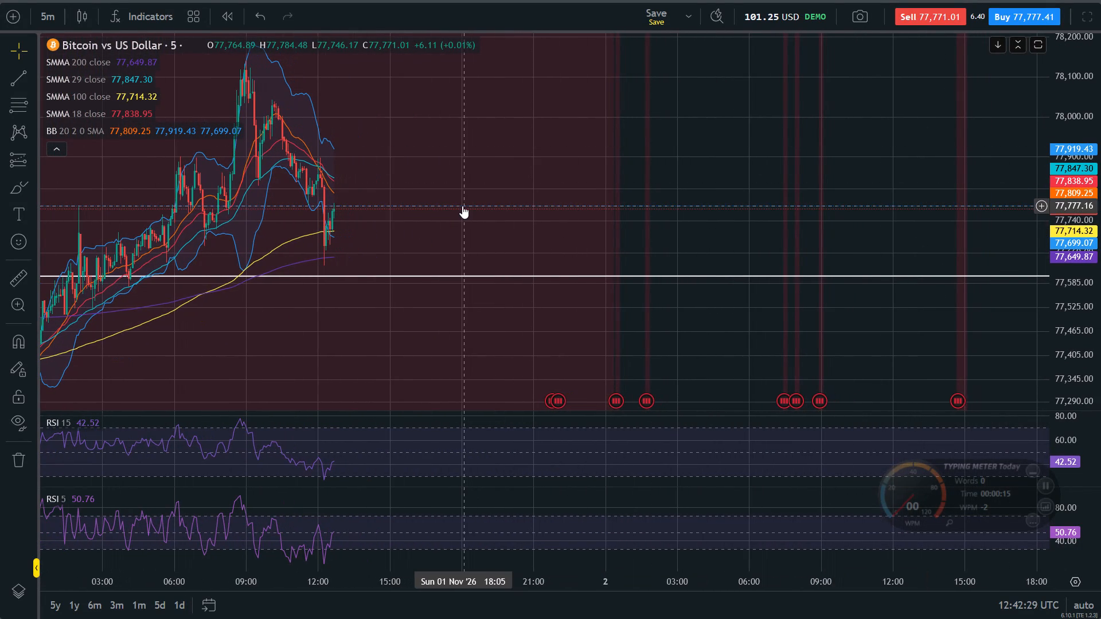
pyautogui.moveTo(462, 206); pyautogui.dragTo(882, 218)
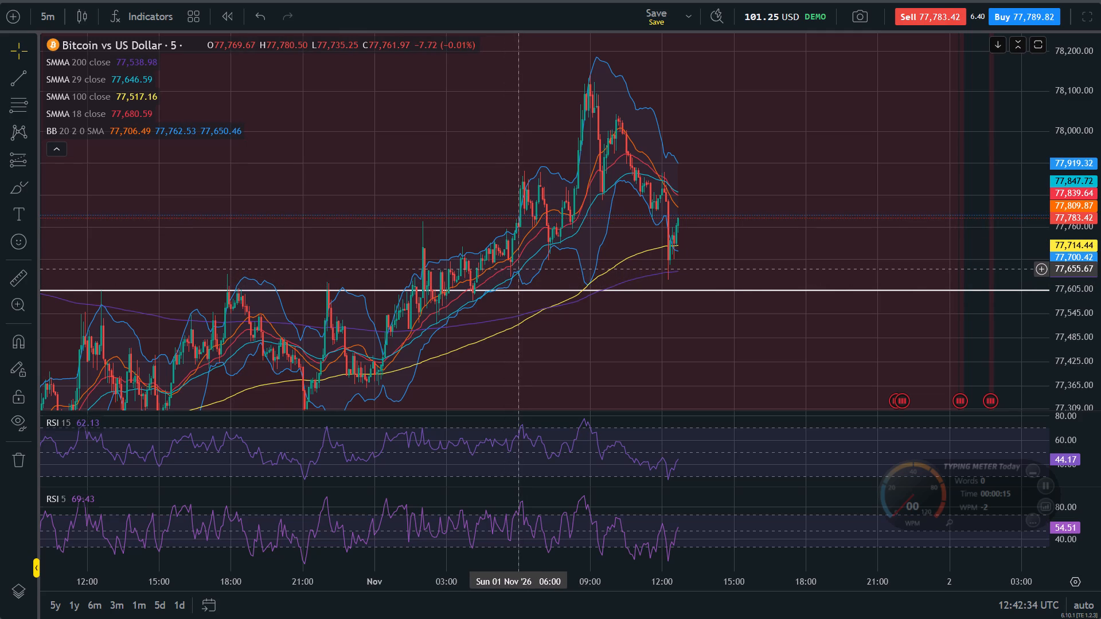
pyautogui.hscroll(-1, 518, 269)
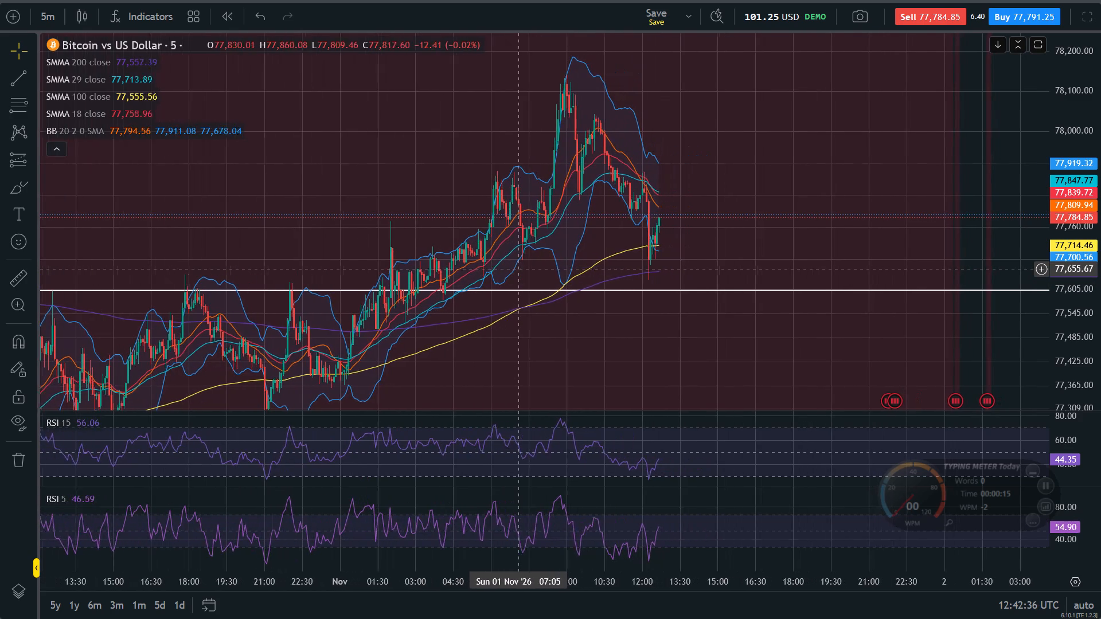
pyautogui.hscroll(-1, 518, 269)
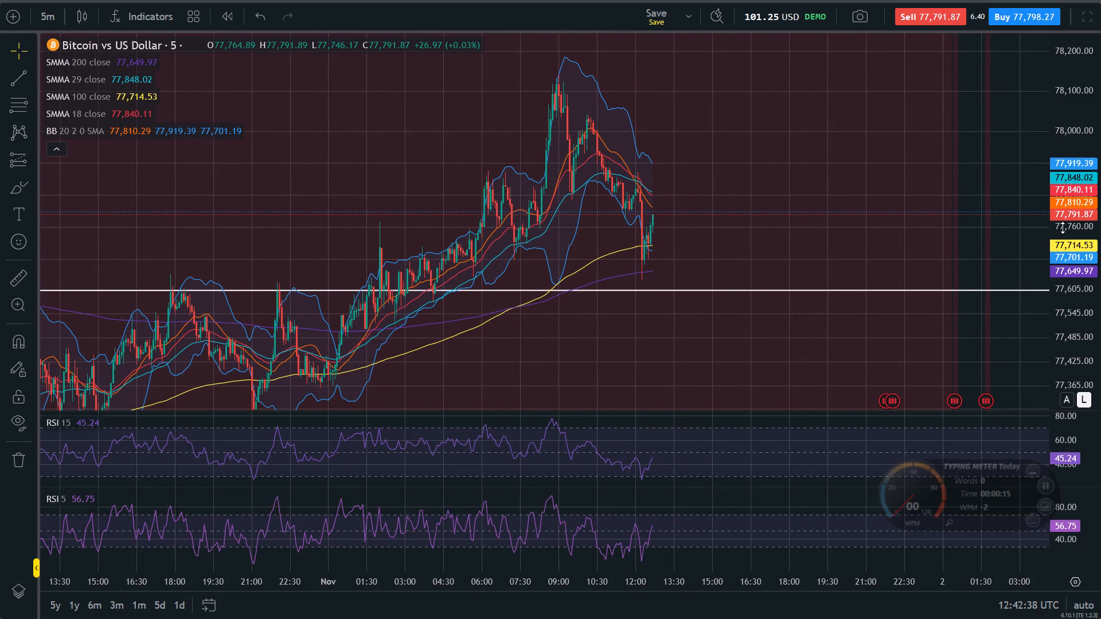
pyautogui.scroll(12, 1063, 228)
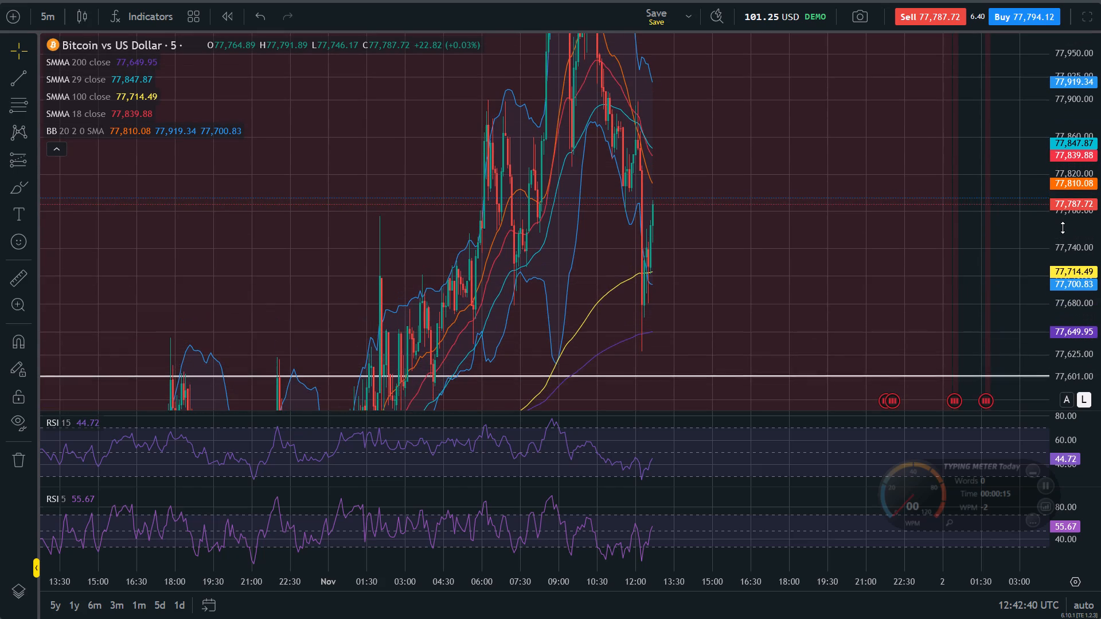
pyautogui.scroll(1, 1063, 228)
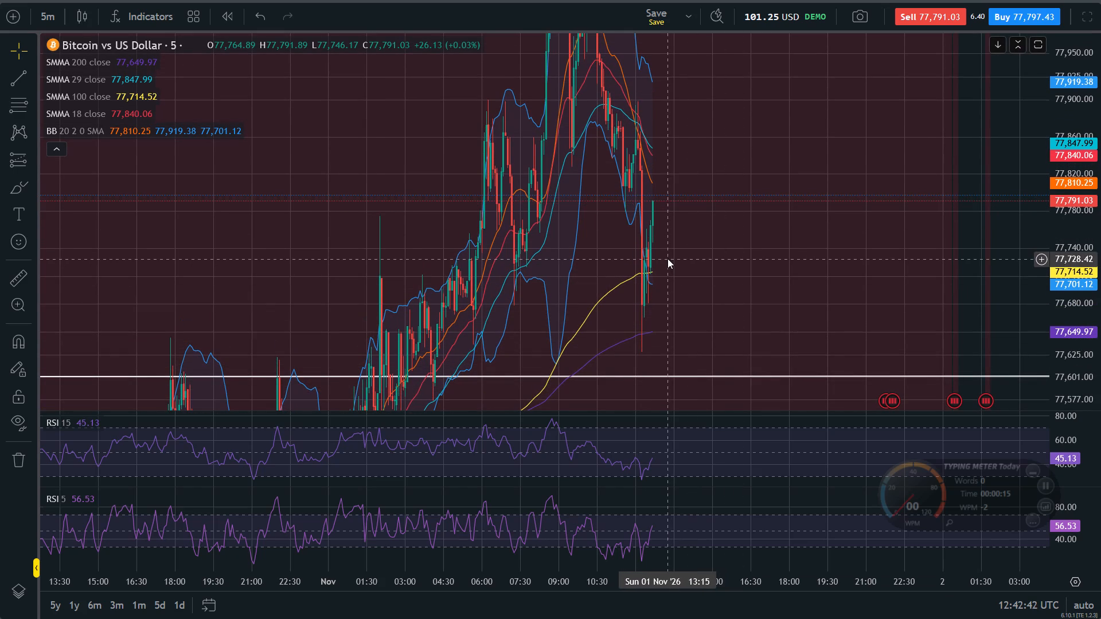
pyautogui.moveTo(486, 290); pyautogui.dragTo(583, 160)
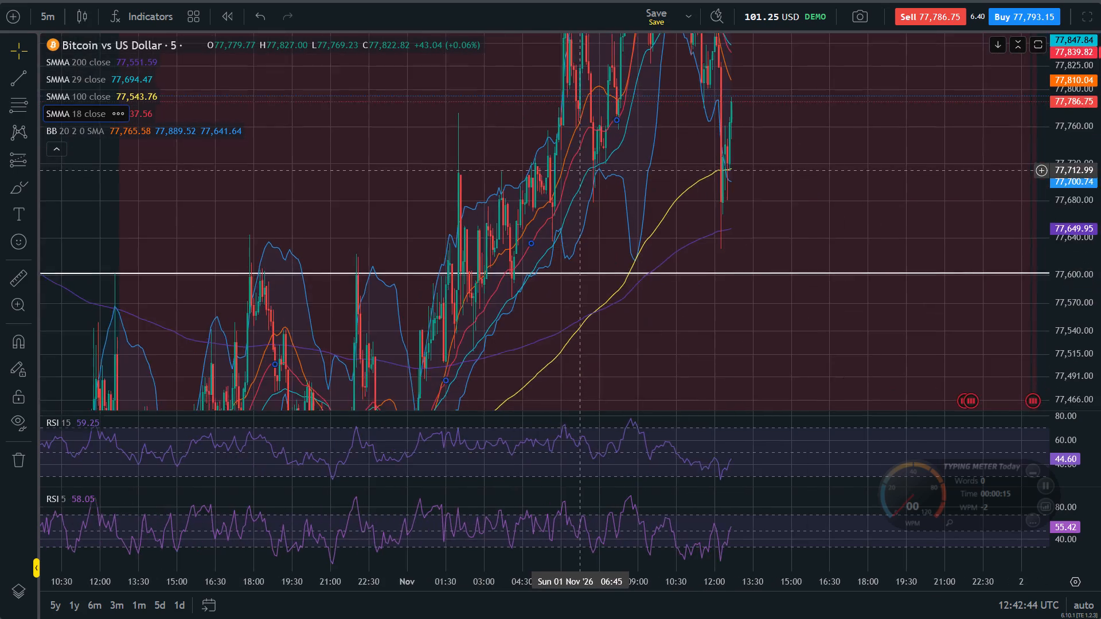
pyautogui.moveTo(583, 160); pyautogui.dragTo(611, 91)
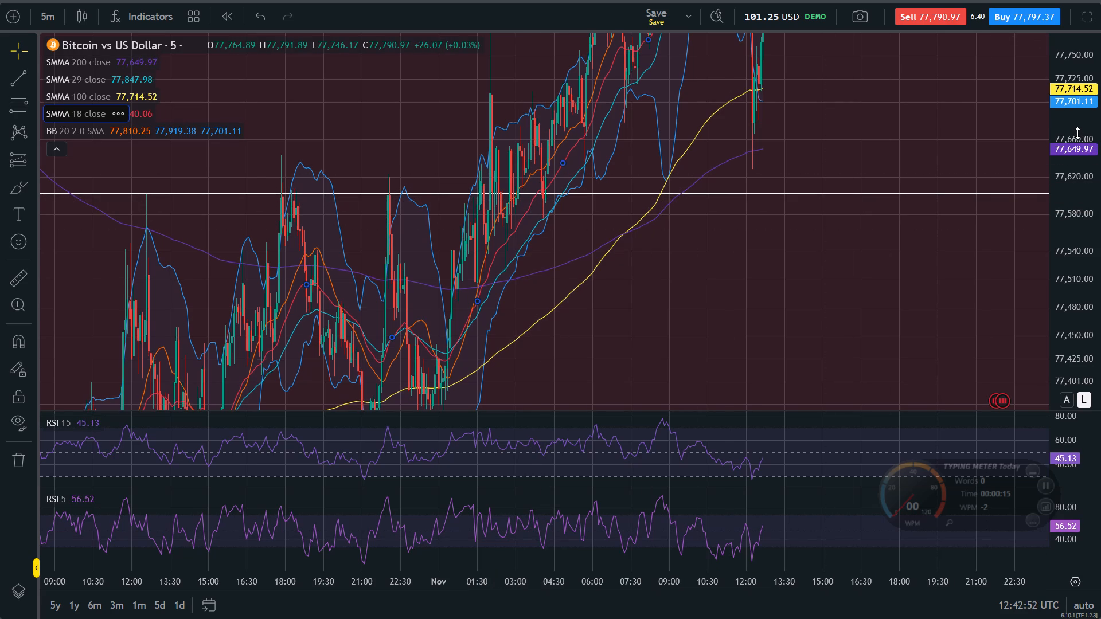
pyautogui.moveTo(1002, 119); pyautogui.dragTo(994, 272)
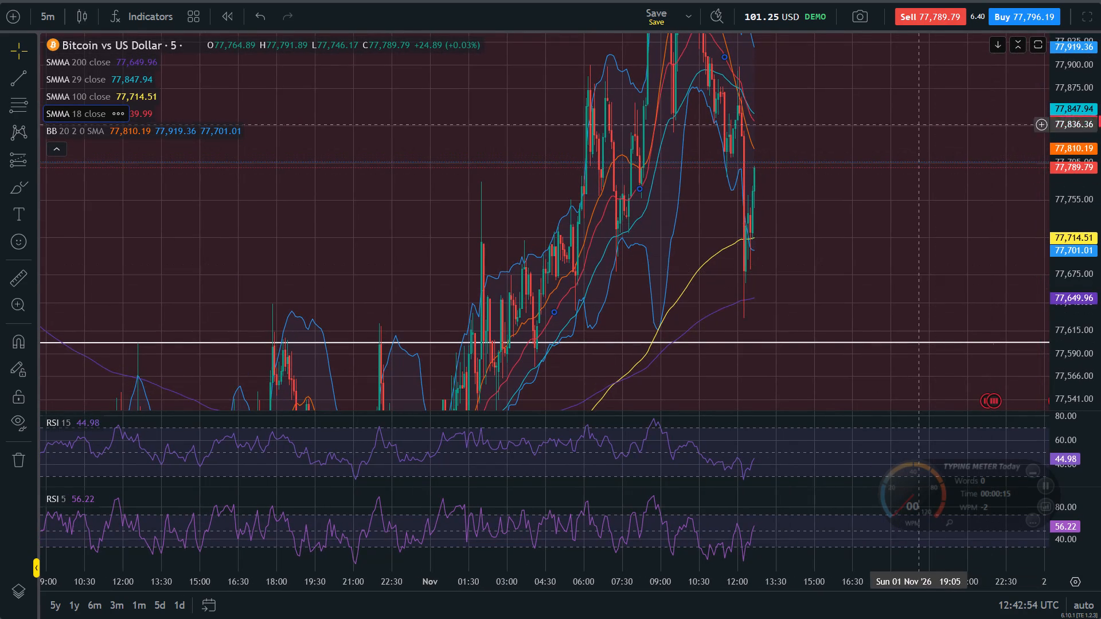
pyautogui.moveTo(924, 123); pyautogui.dragTo(905, 192)
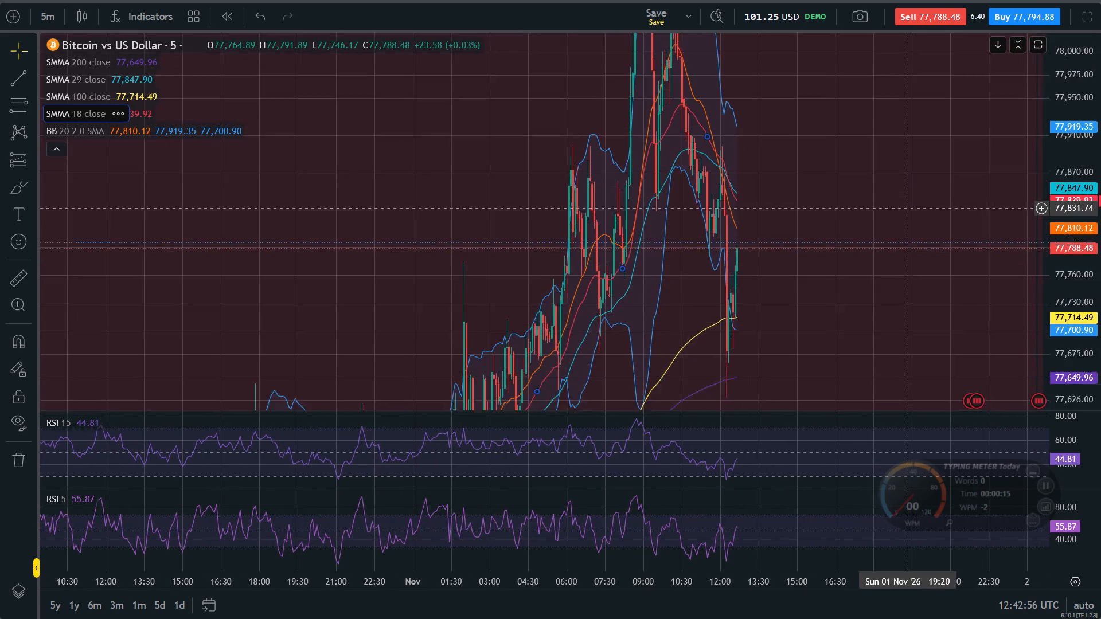
pyautogui.moveTo(905, 192); pyautogui.dragTo(905, 151)
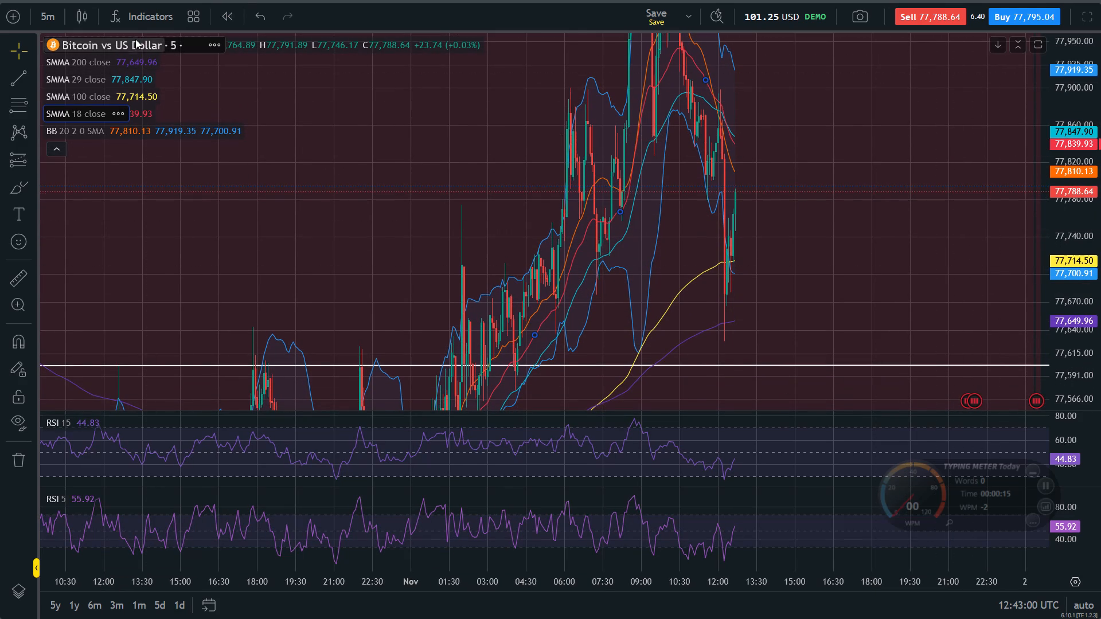
# Search the symbols for gold and switch the chart to XAU/USD, Gold vs US Dollar.
pyautogui.click(119, 45)
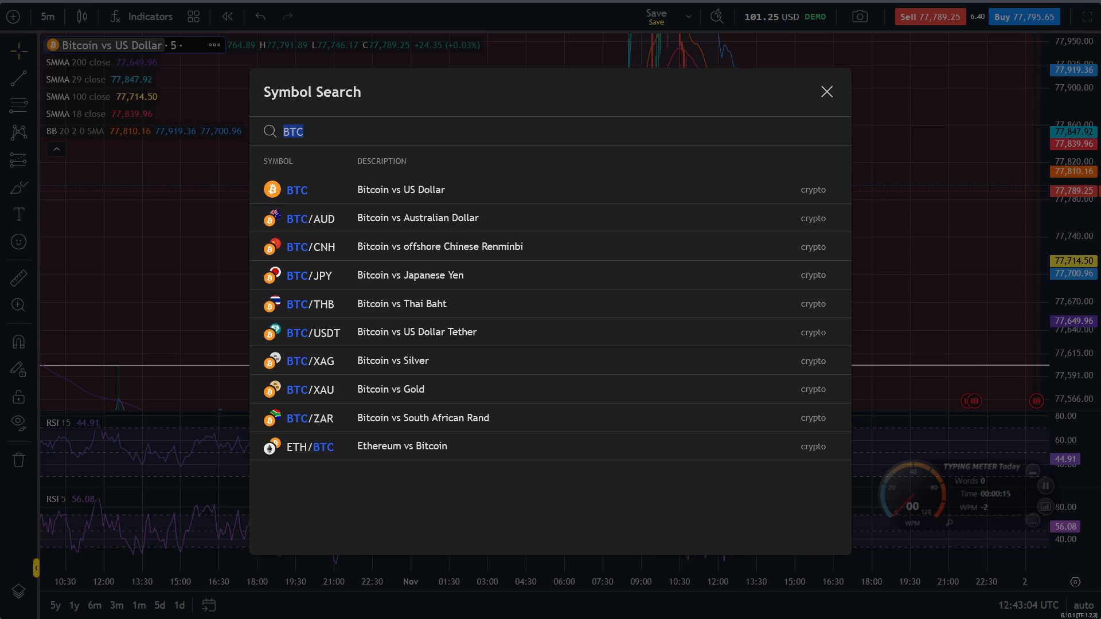
pyautogui.press('BackSpace')
pyautogui.write('gol')
pyautogui.write('fd')
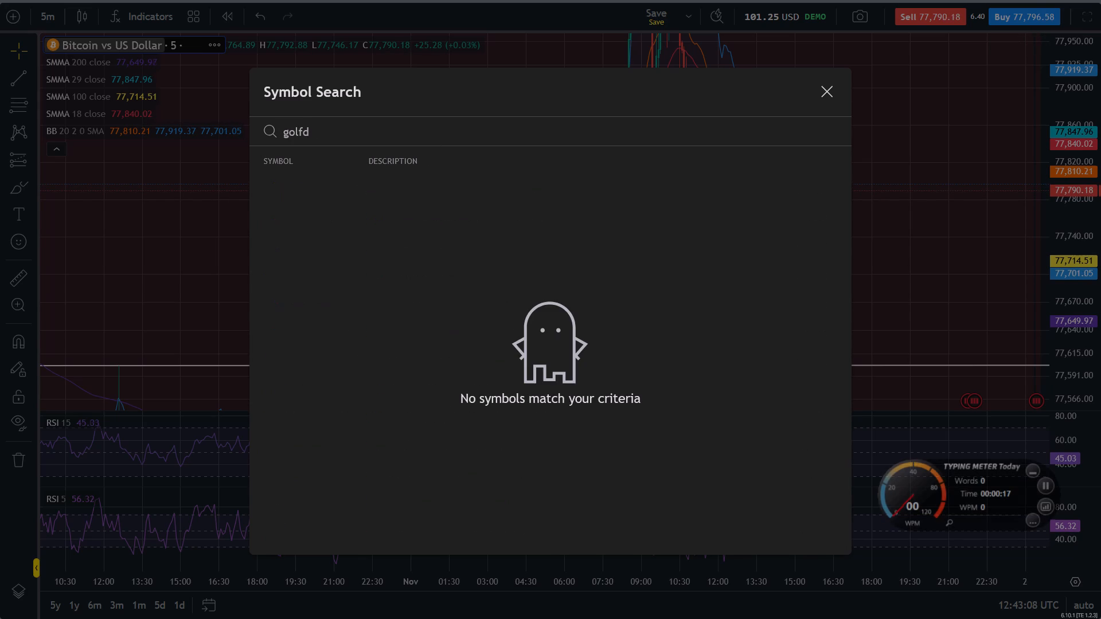
pyautogui.press('BackSpace')
pyautogui.press('BackSpace')
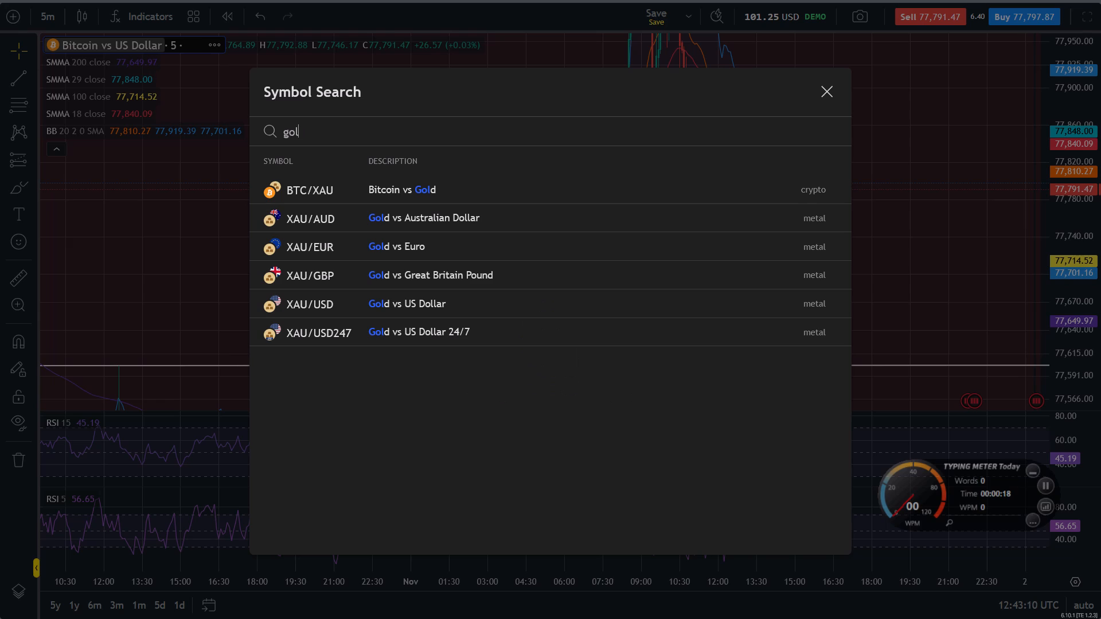
pyautogui.press('d')
pyautogui.press('space')
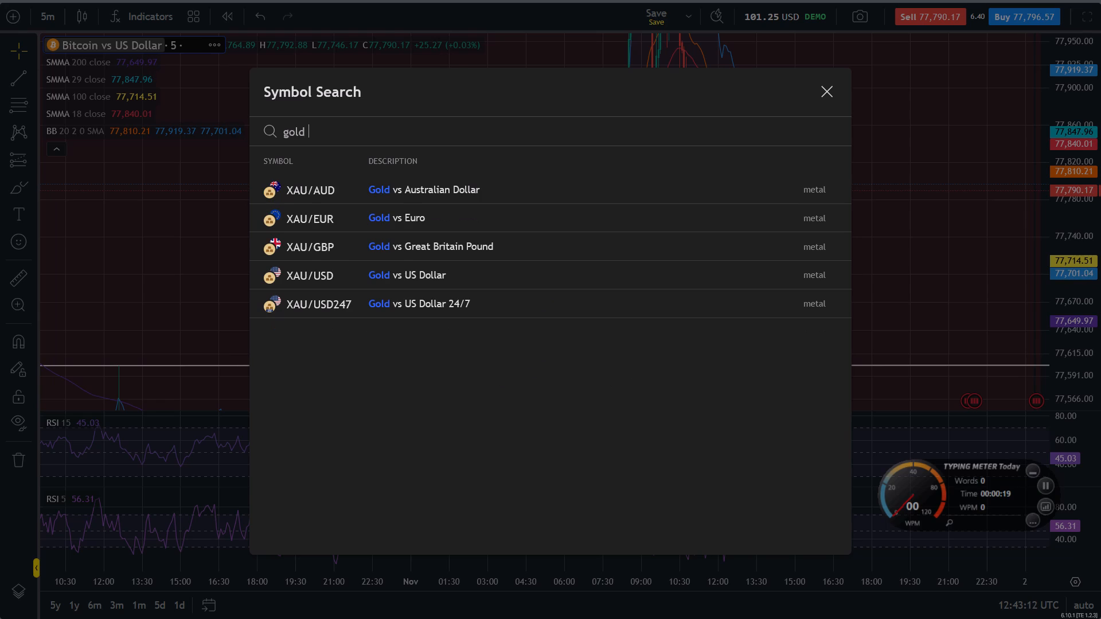
pyautogui.click(342, 276)
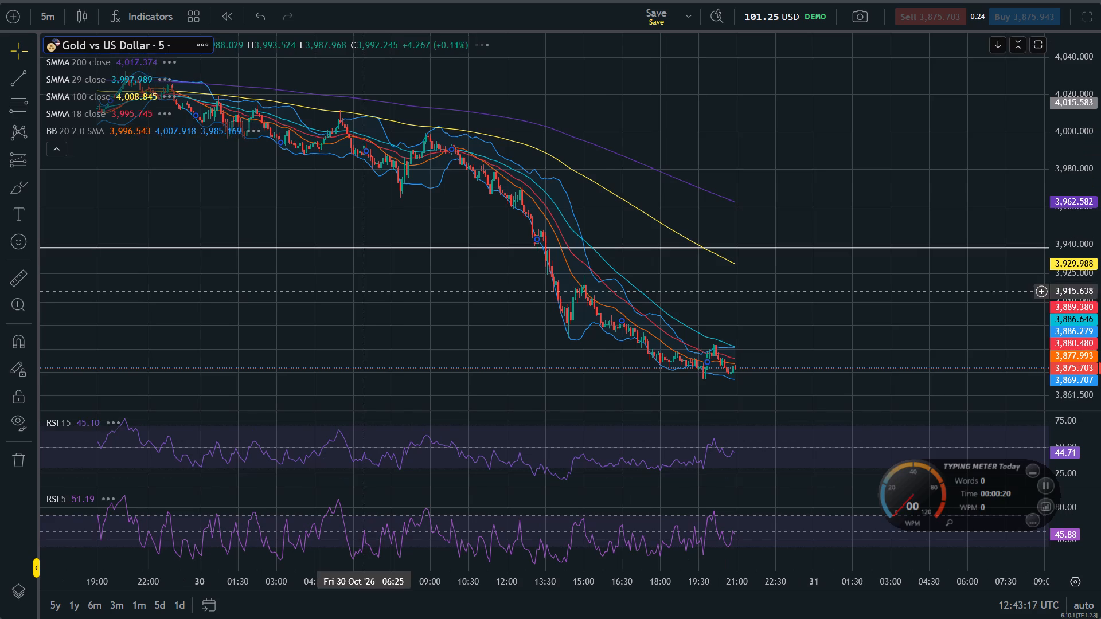
# Maximize the gold price pane so that both RSI panes are hidden.
pyautogui.doubleClick(214, 311)
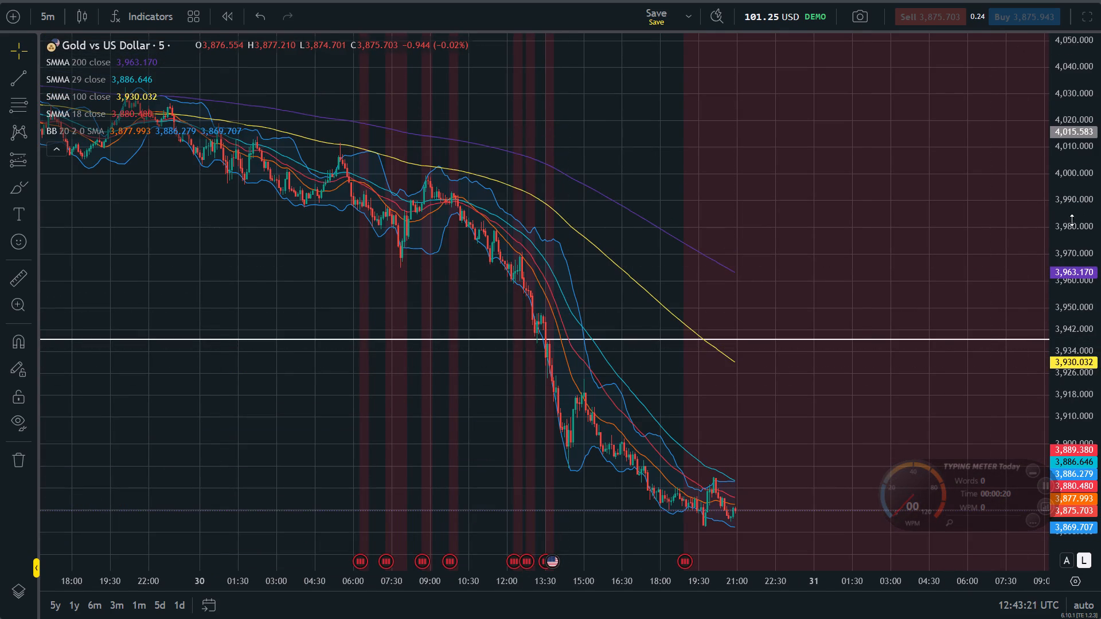
# Examine the overall 5-minute gold price action through 30 October against the SMMA lines, Bollinger Bands and white horizontal level.
pyautogui.moveTo(1086, 262); pyautogui.dragTo(1079, 151)
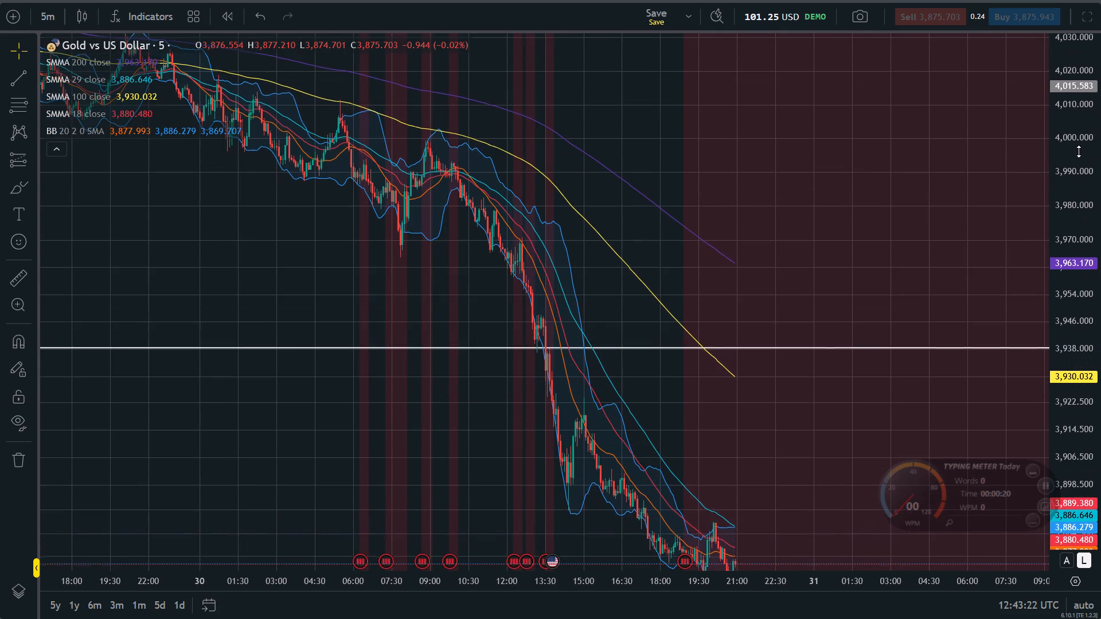
pyautogui.moveTo(1079, 151); pyautogui.dragTo(1078, 150)
pyautogui.moveTo(1071, 281); pyautogui.dragTo(1069, 298)
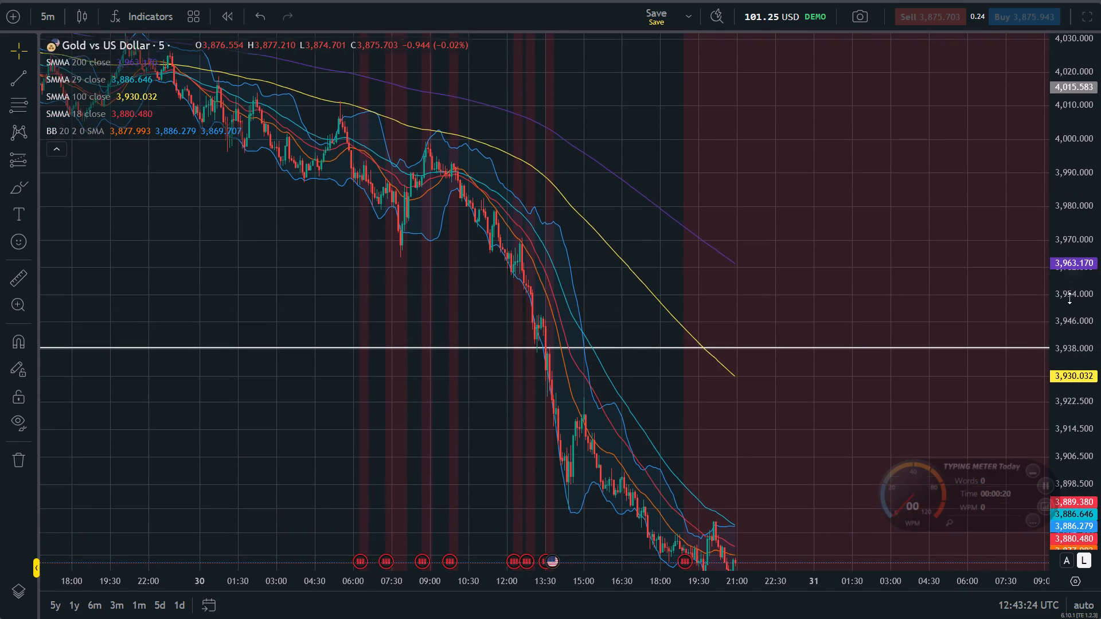
pyautogui.moveTo(1069, 298); pyautogui.dragTo(1064, 408)
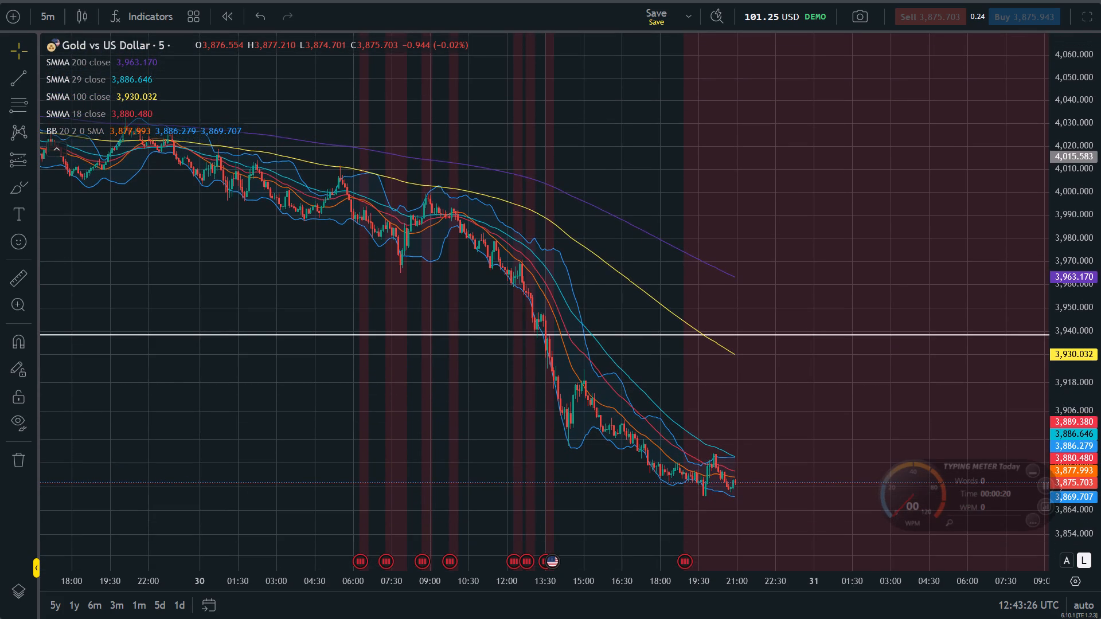
pyautogui.scroll(-1, 696, 382)
pyautogui.doubleClick(696, 382)
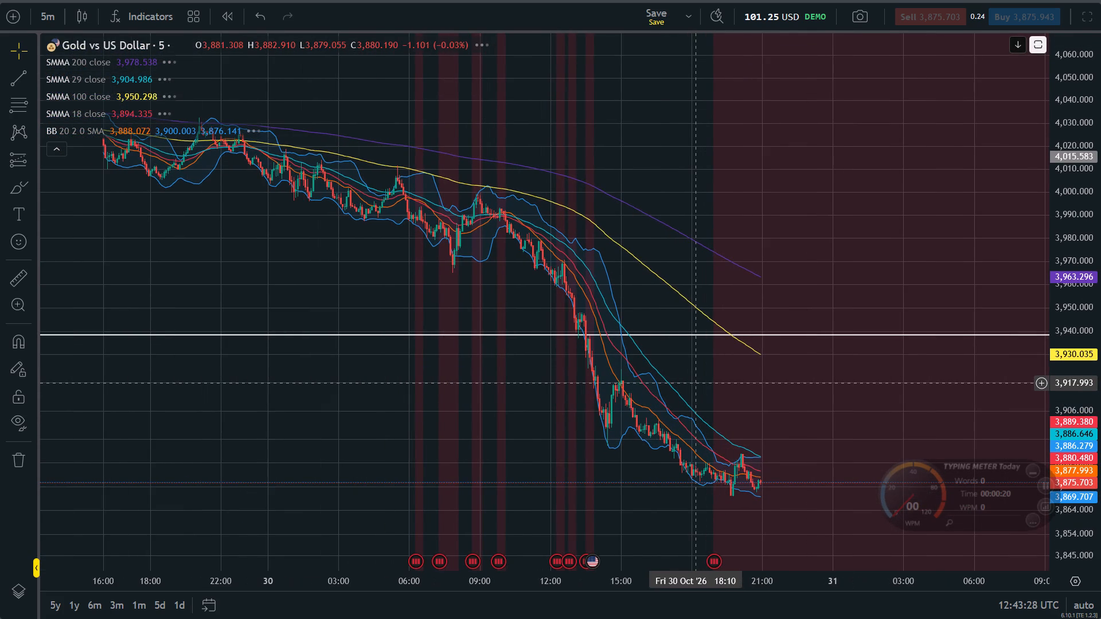
pyautogui.doubleClick(417, 319)
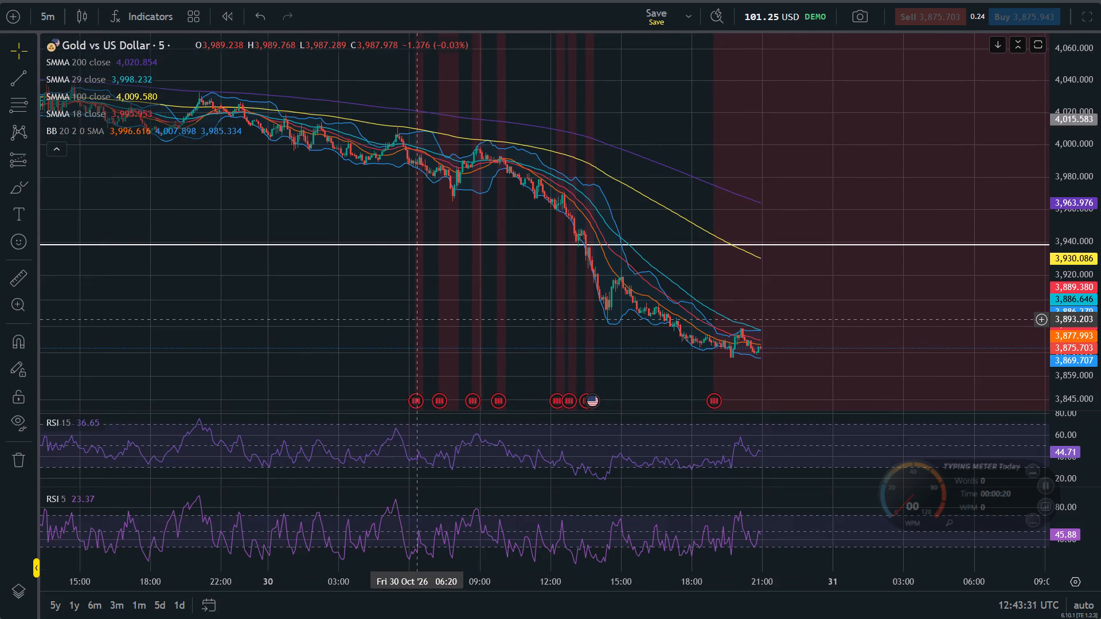
pyautogui.moveTo(701, 340); pyautogui.dragTo(635, 345)
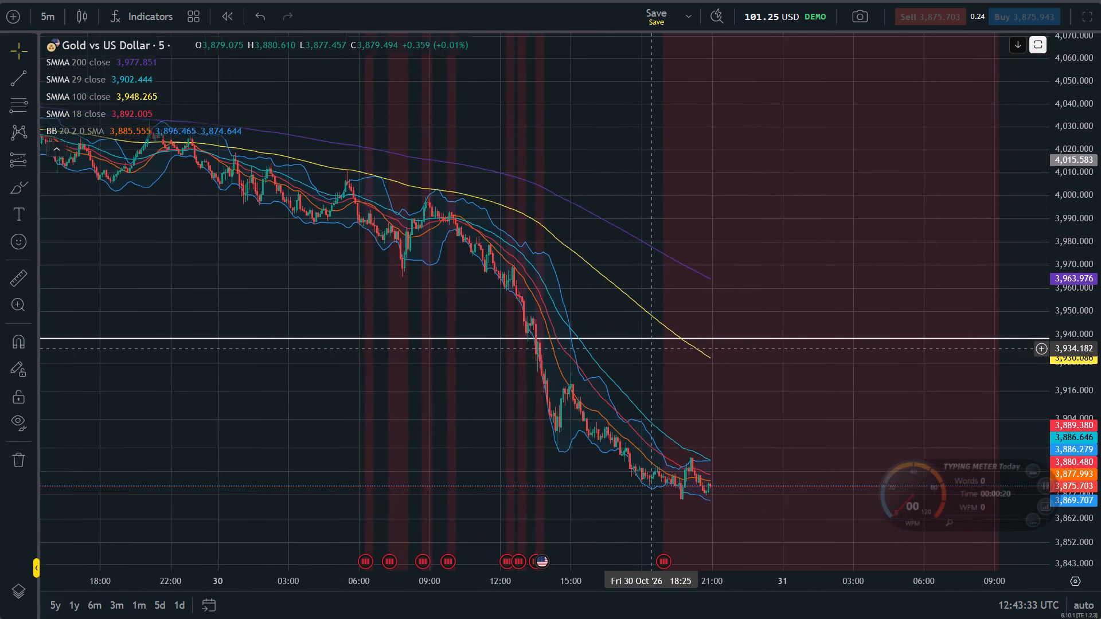
pyautogui.moveTo(635, 345); pyautogui.dragTo(762, 370)
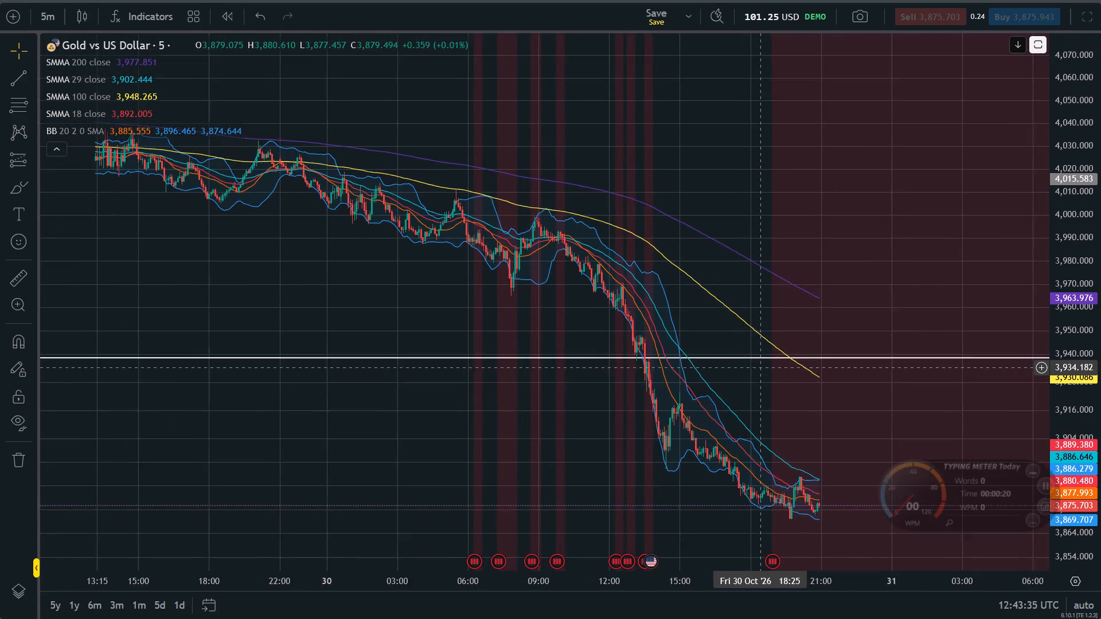
pyautogui.moveTo(762, 370); pyautogui.dragTo(767, 383)
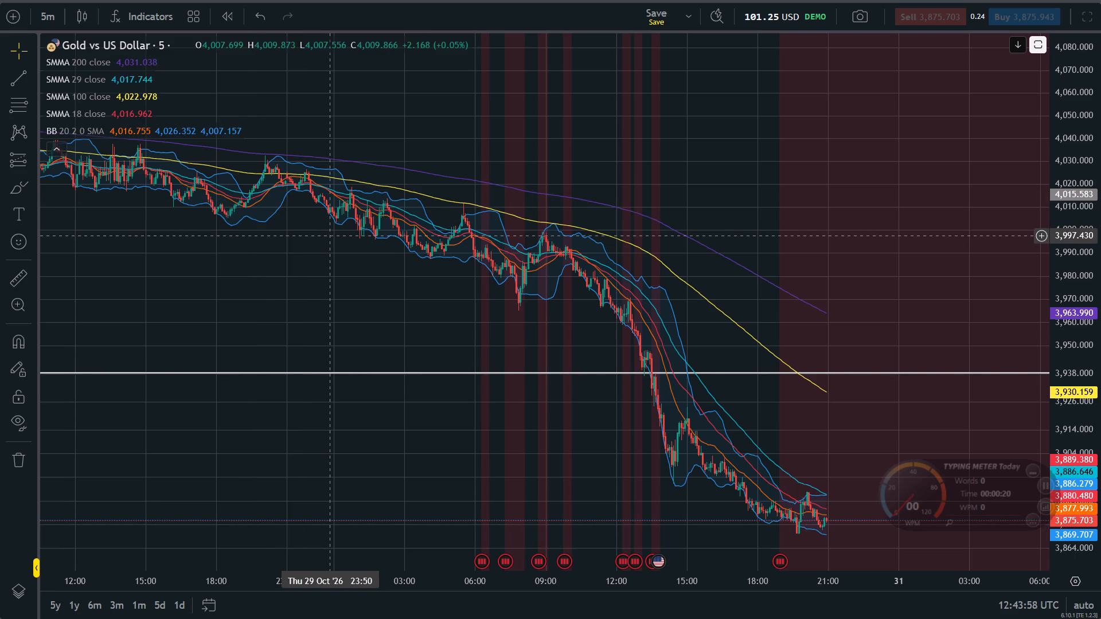
# Examine the 30 October gold candles up to about 14:00 in close detail against the moving averages and Bollinger Bands.
pyautogui.scroll(-1, 331, 236)
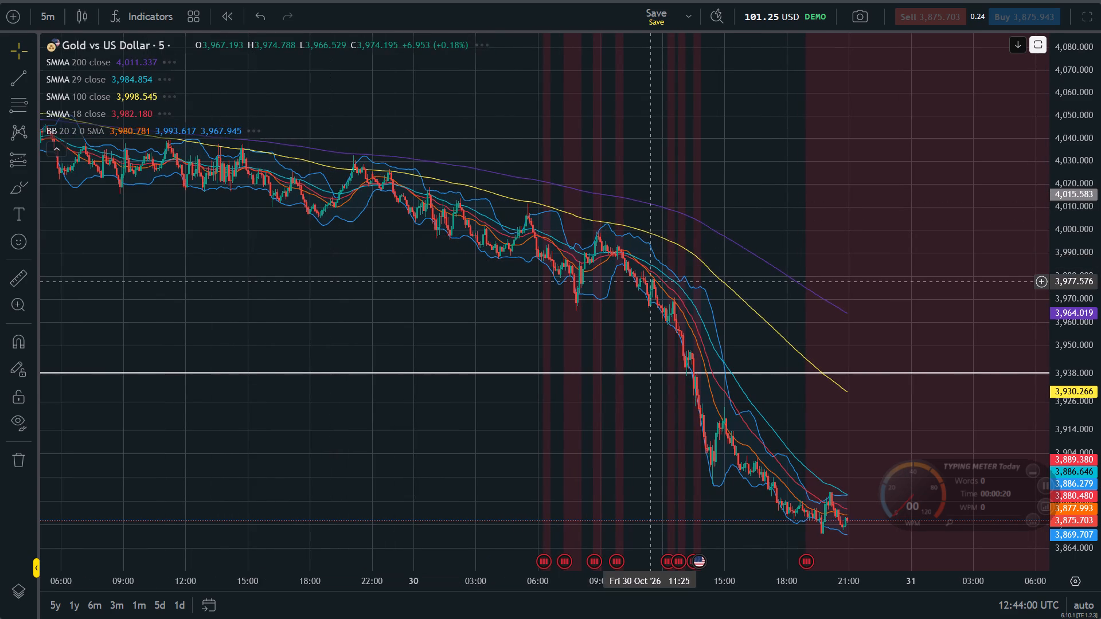
pyautogui.scroll(6, 650, 281)
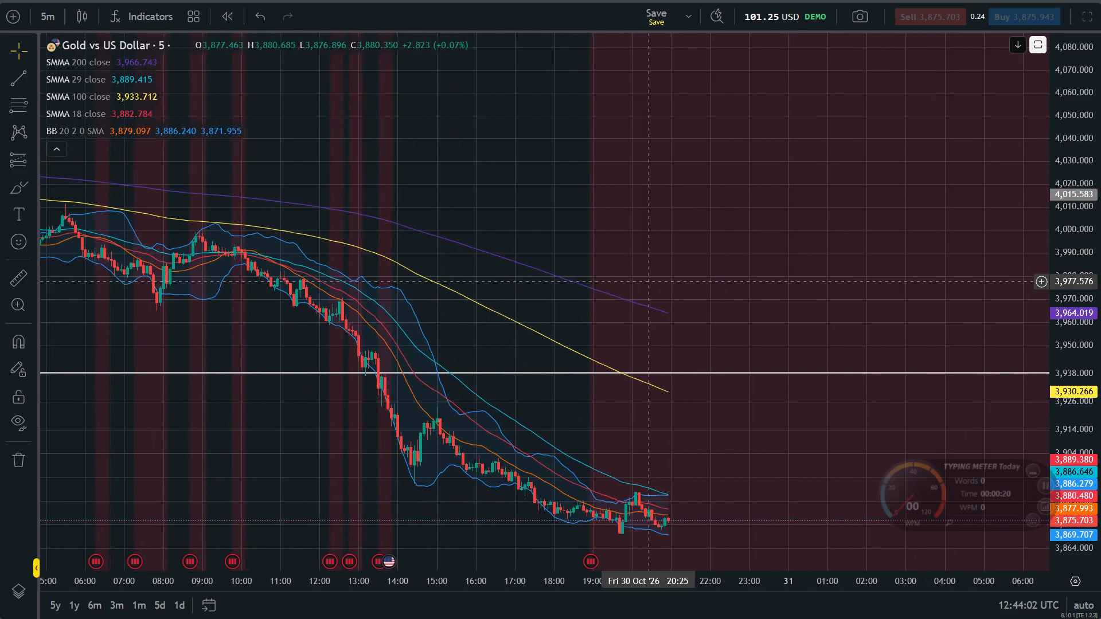
pyautogui.scroll(1, 650, 281)
pyautogui.moveTo(400, 315); pyautogui.dragTo(739, 367)
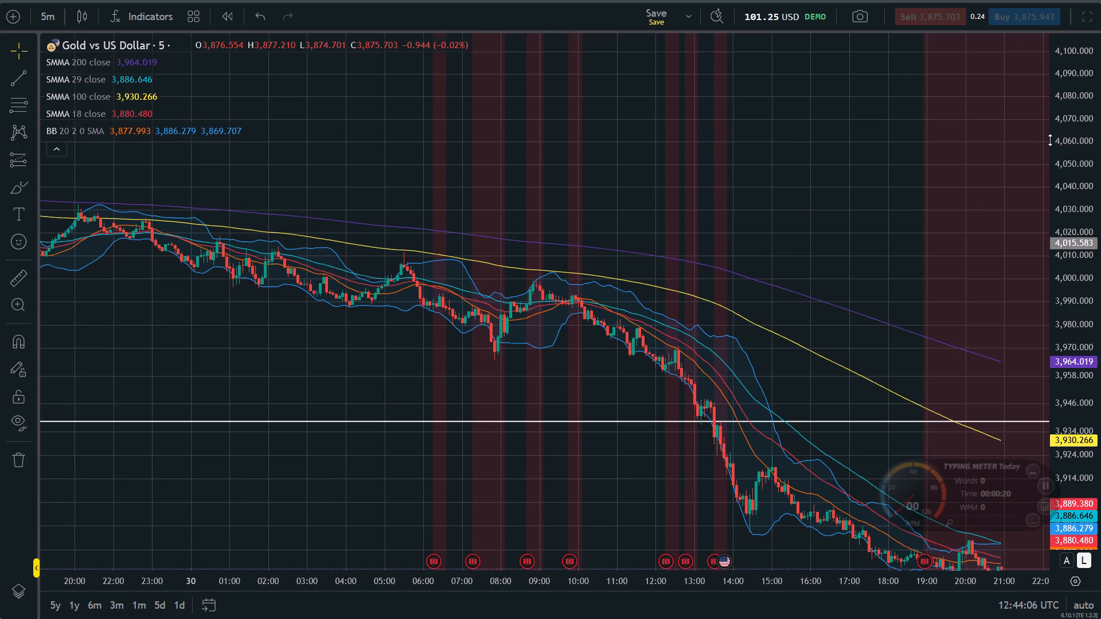
pyautogui.scroll(6, 1053, 140)
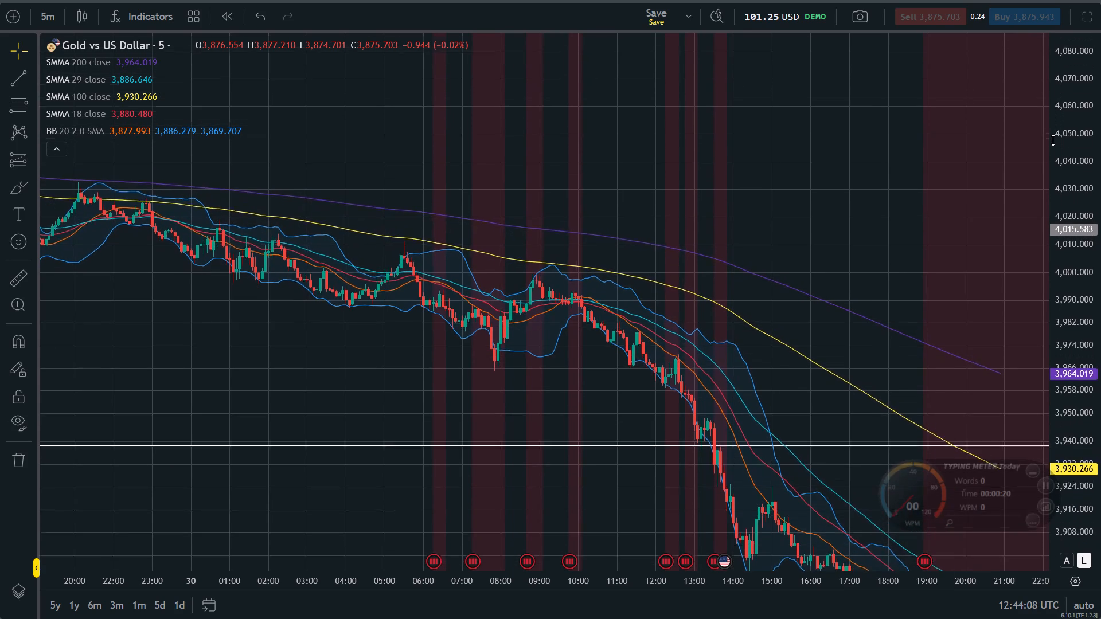
pyautogui.scroll(13, 1053, 140)
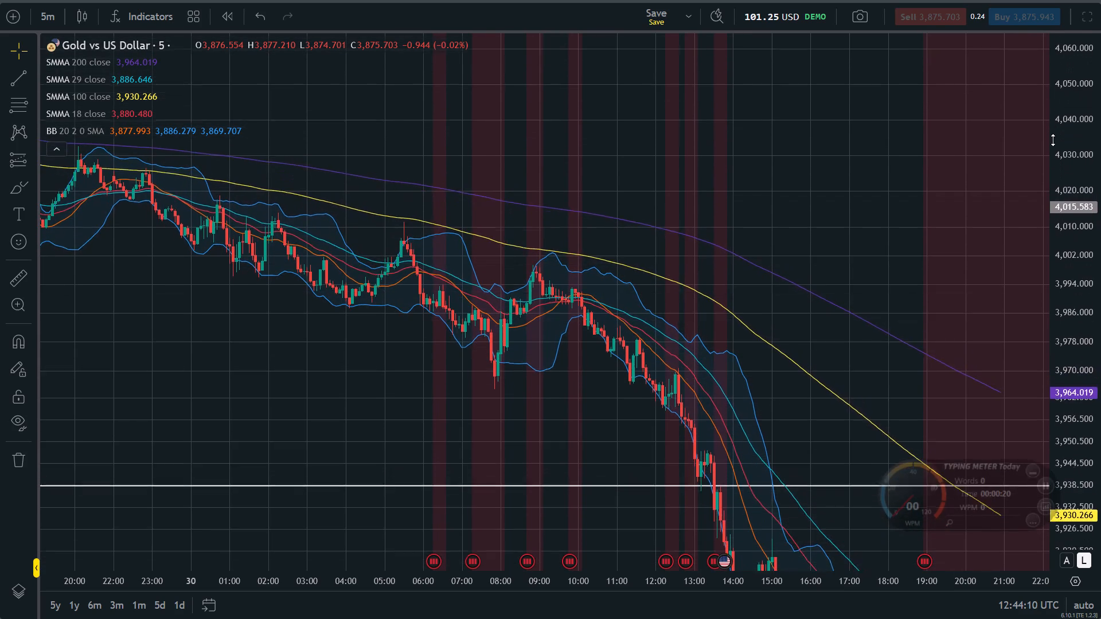
pyautogui.scroll(7, 1053, 140)
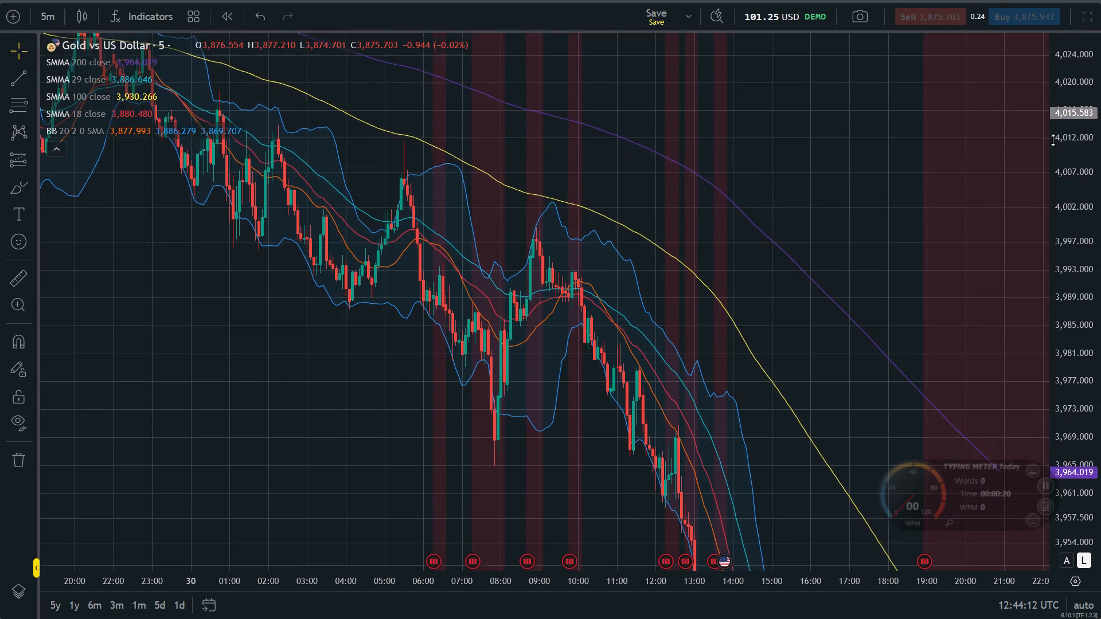
pyautogui.scroll(3, 1053, 140)
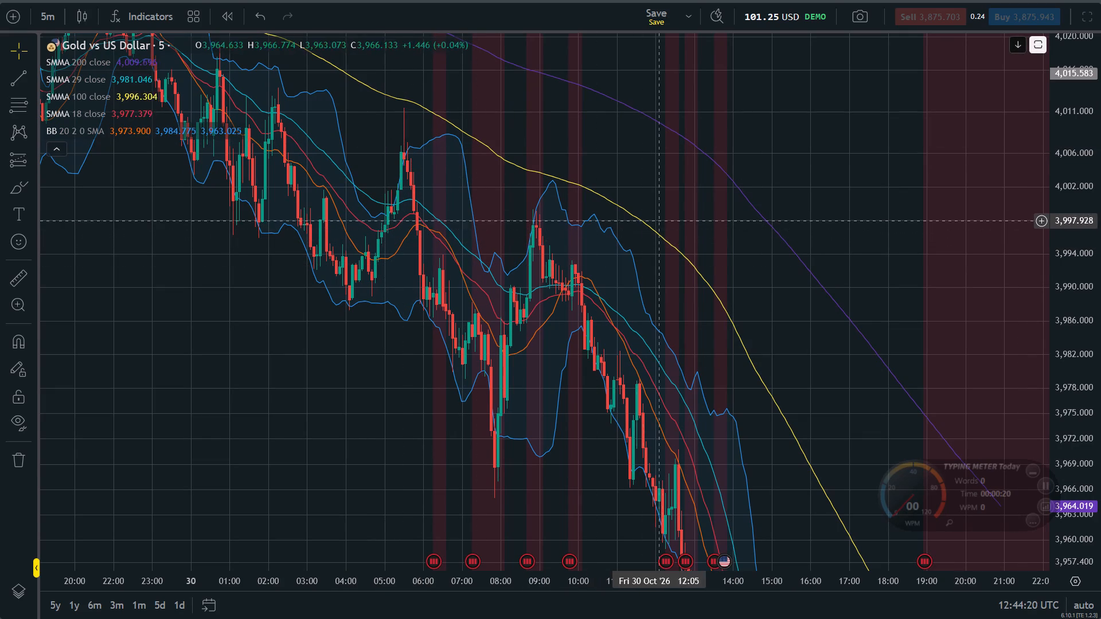
pyautogui.hscroll(-1, 676, 214)
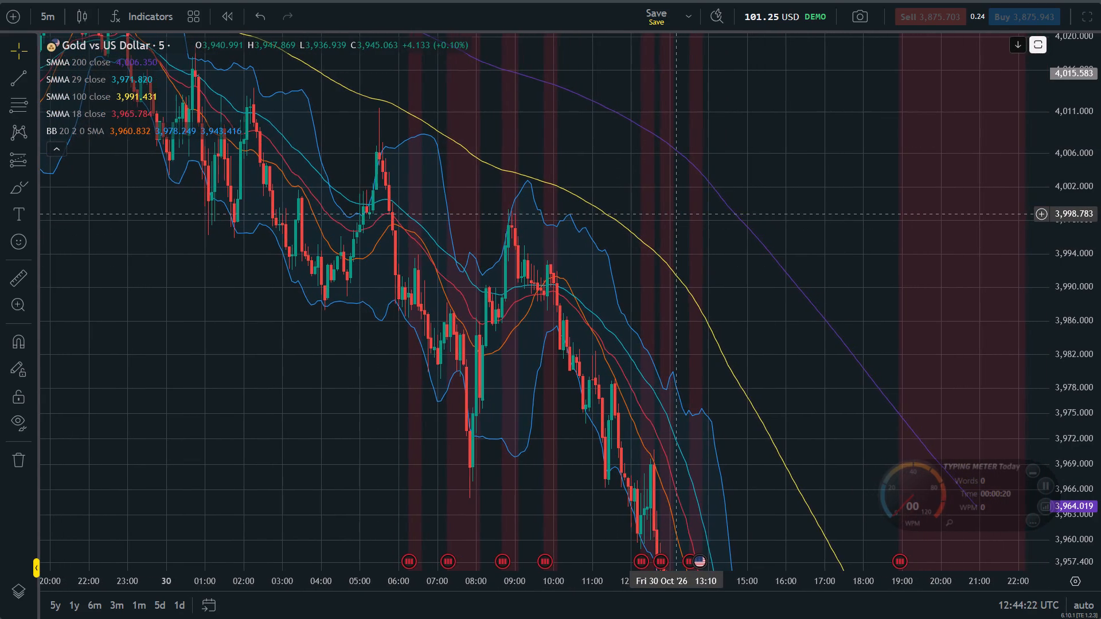
pyautogui.hscroll(-1, 676, 214)
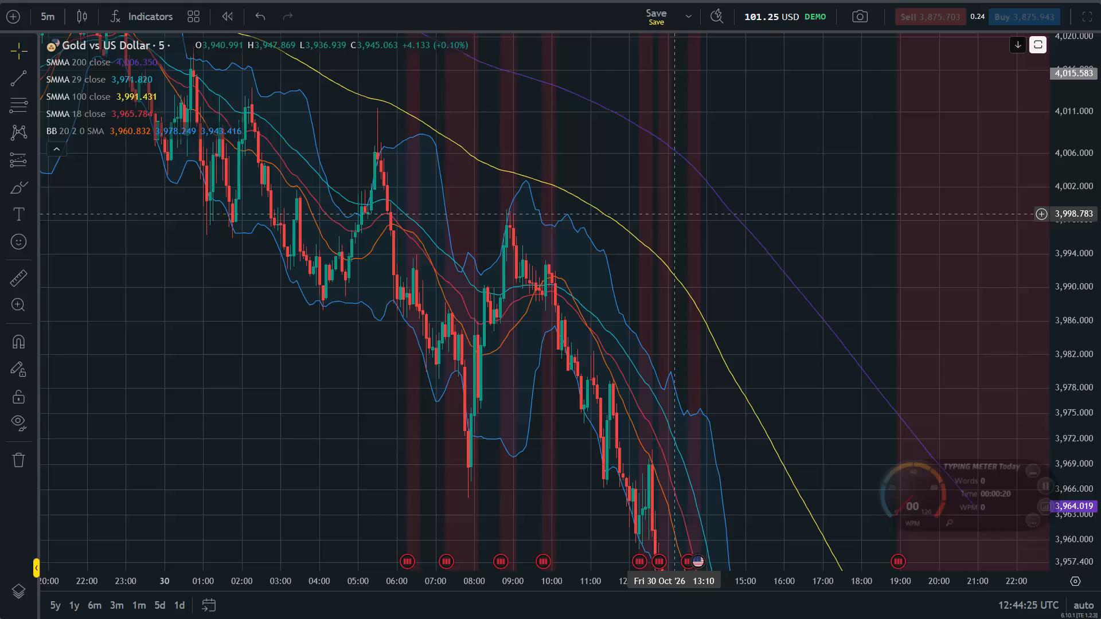
pyautogui.hscroll(-1, 676, 214)
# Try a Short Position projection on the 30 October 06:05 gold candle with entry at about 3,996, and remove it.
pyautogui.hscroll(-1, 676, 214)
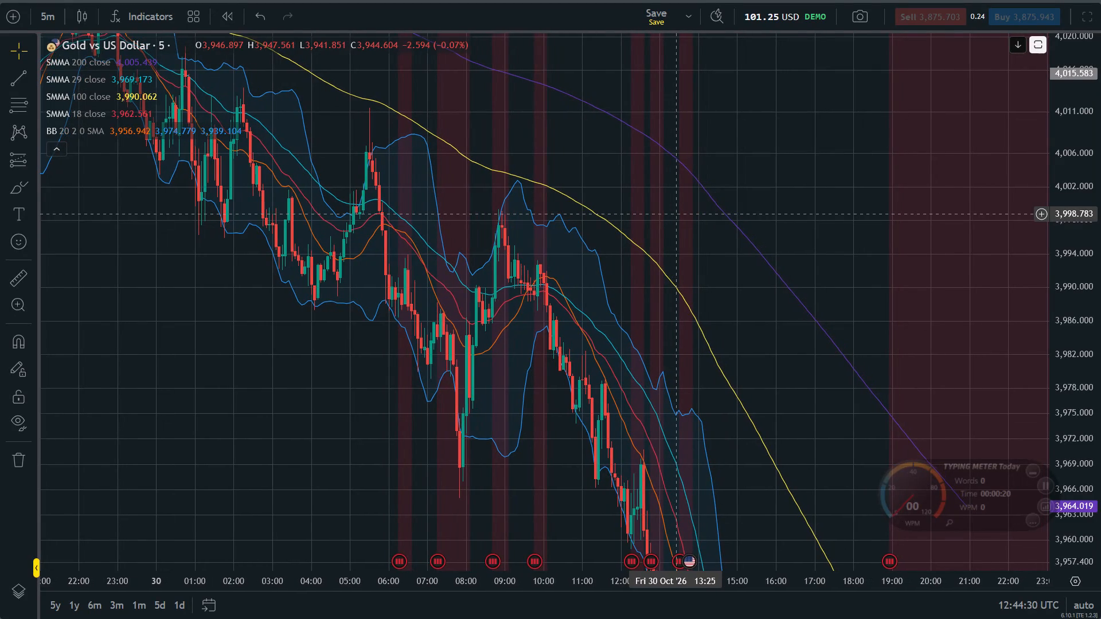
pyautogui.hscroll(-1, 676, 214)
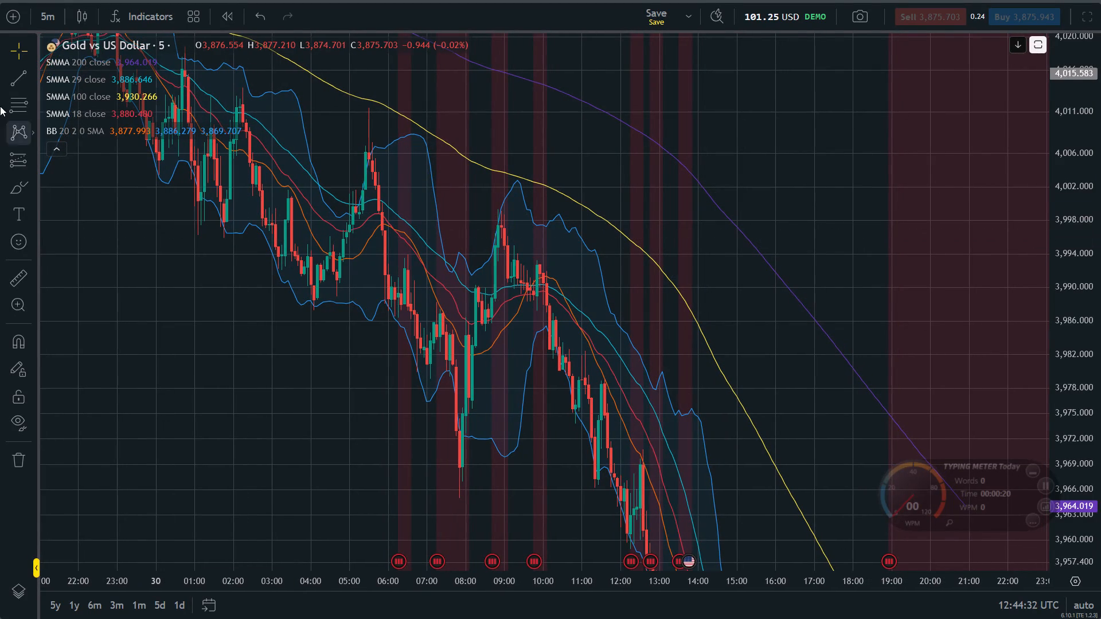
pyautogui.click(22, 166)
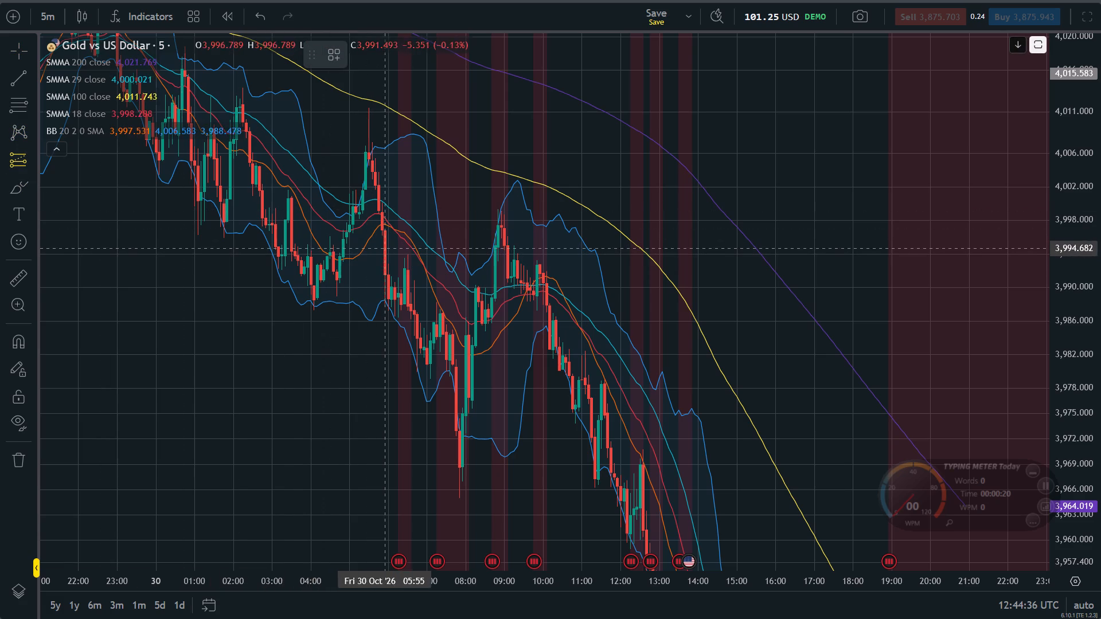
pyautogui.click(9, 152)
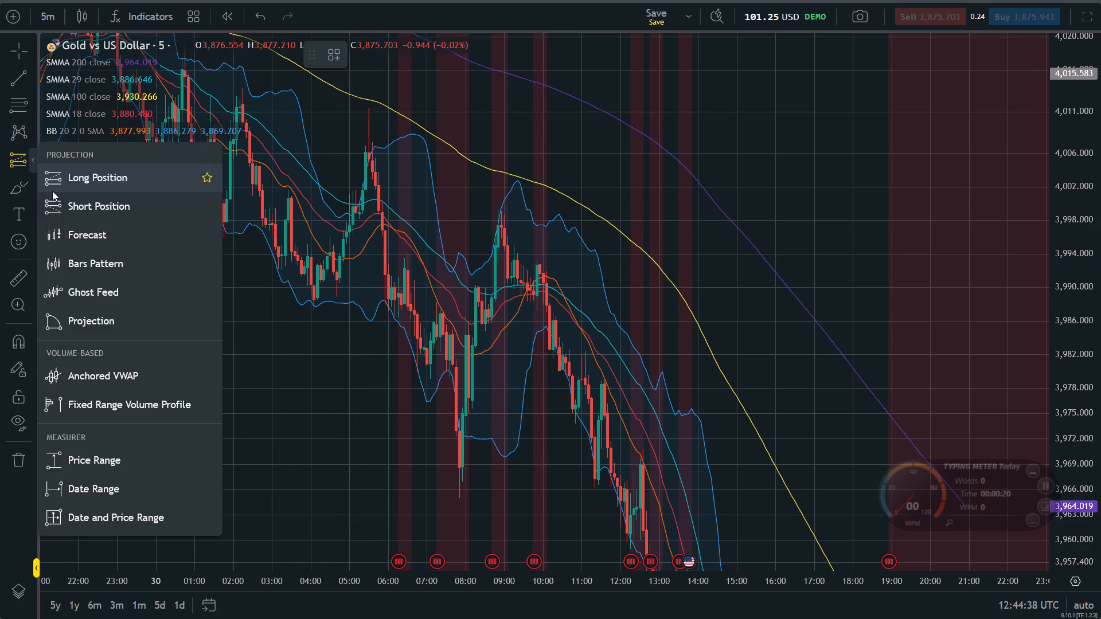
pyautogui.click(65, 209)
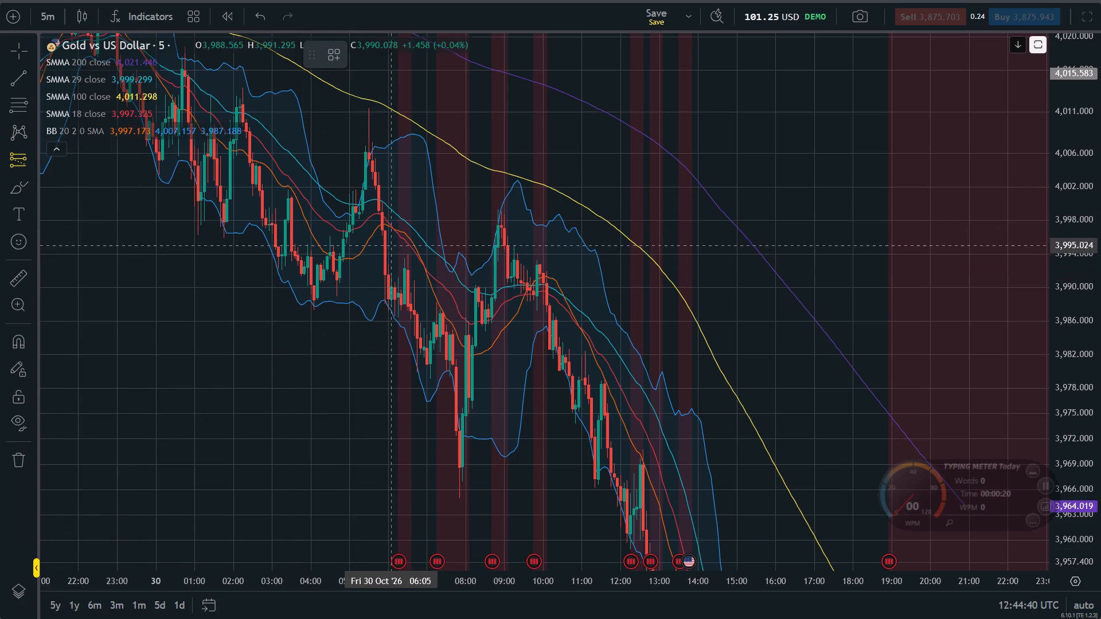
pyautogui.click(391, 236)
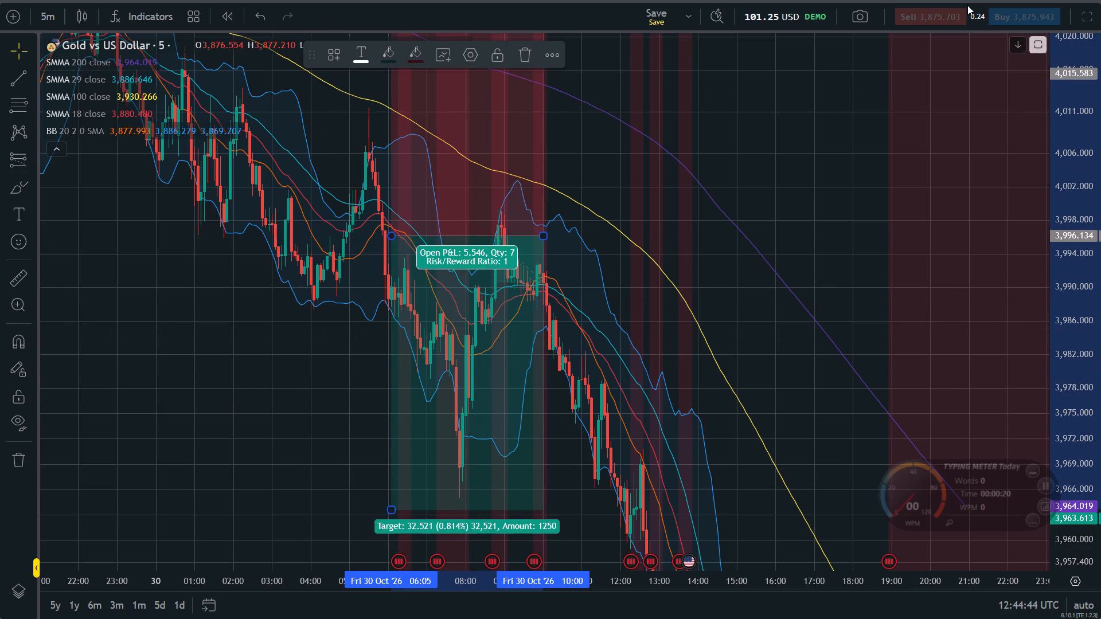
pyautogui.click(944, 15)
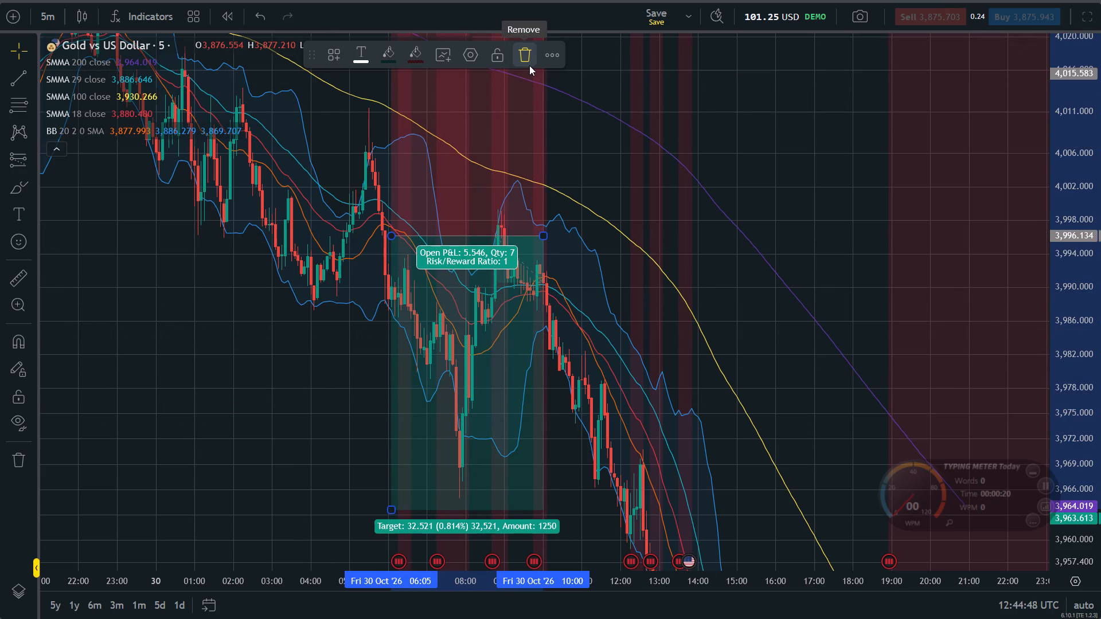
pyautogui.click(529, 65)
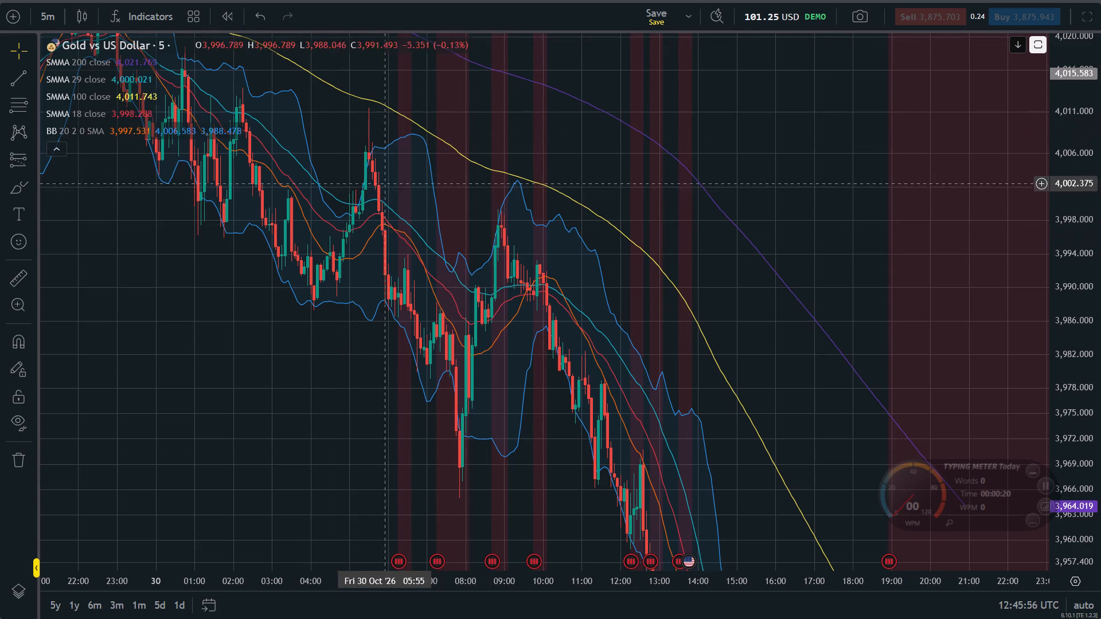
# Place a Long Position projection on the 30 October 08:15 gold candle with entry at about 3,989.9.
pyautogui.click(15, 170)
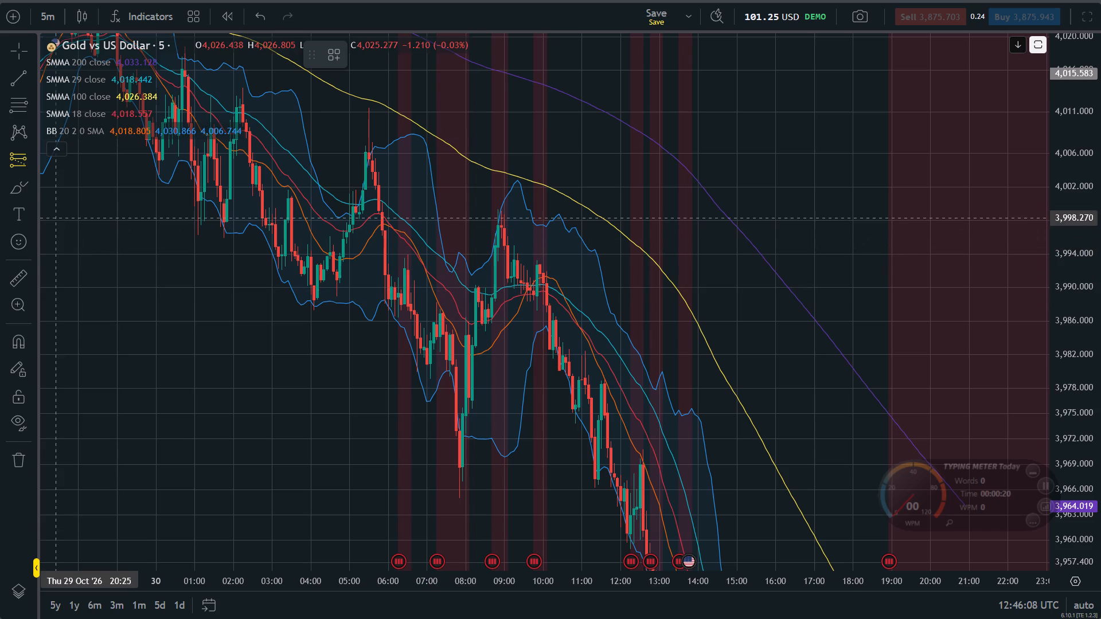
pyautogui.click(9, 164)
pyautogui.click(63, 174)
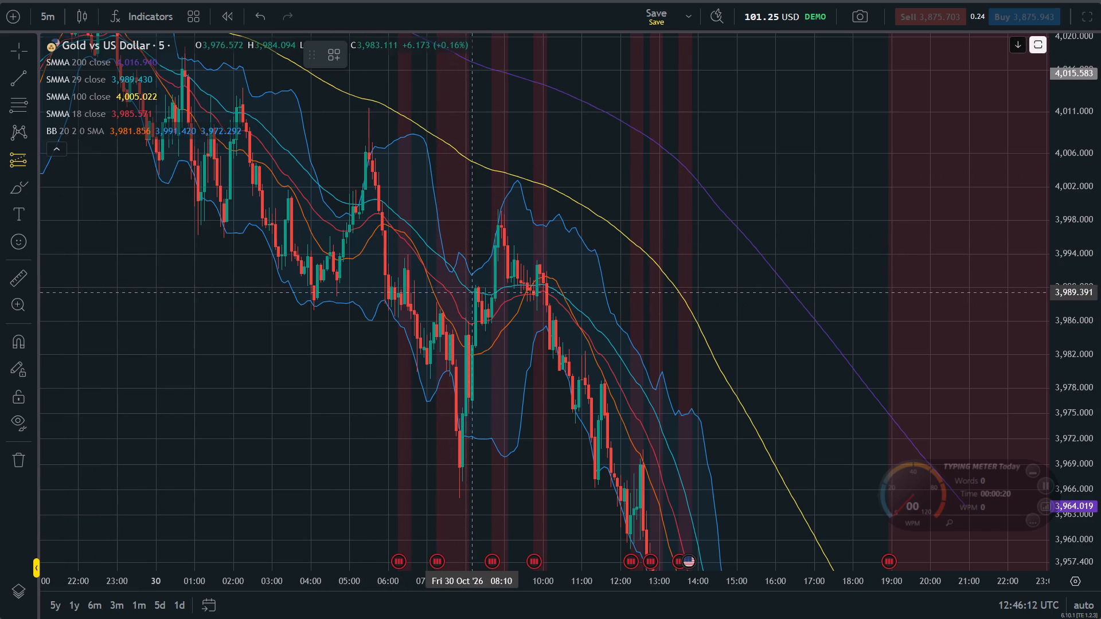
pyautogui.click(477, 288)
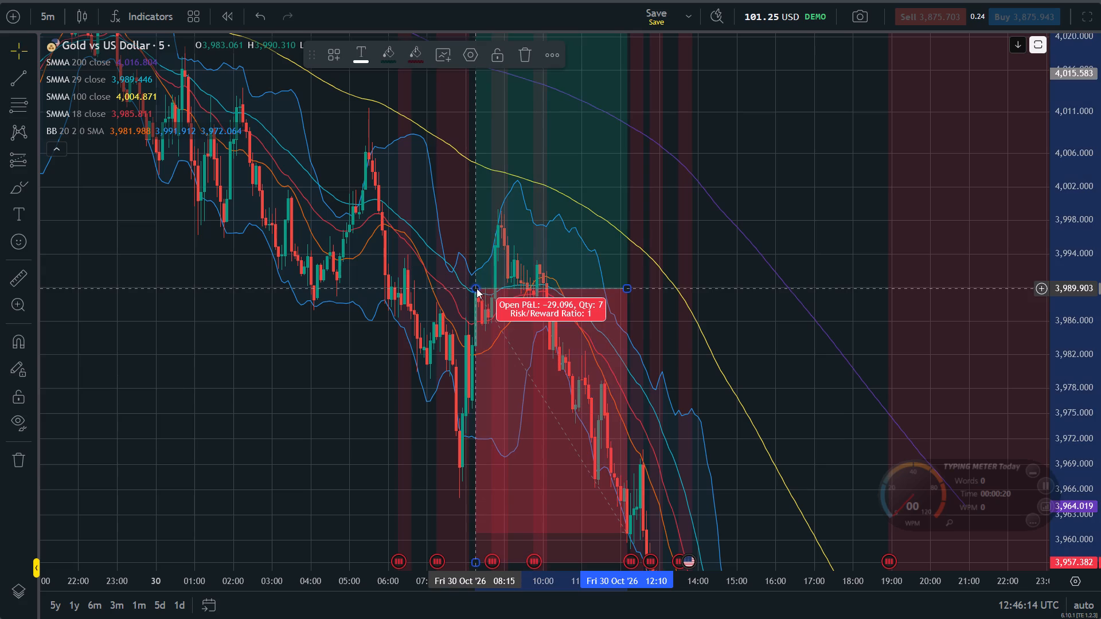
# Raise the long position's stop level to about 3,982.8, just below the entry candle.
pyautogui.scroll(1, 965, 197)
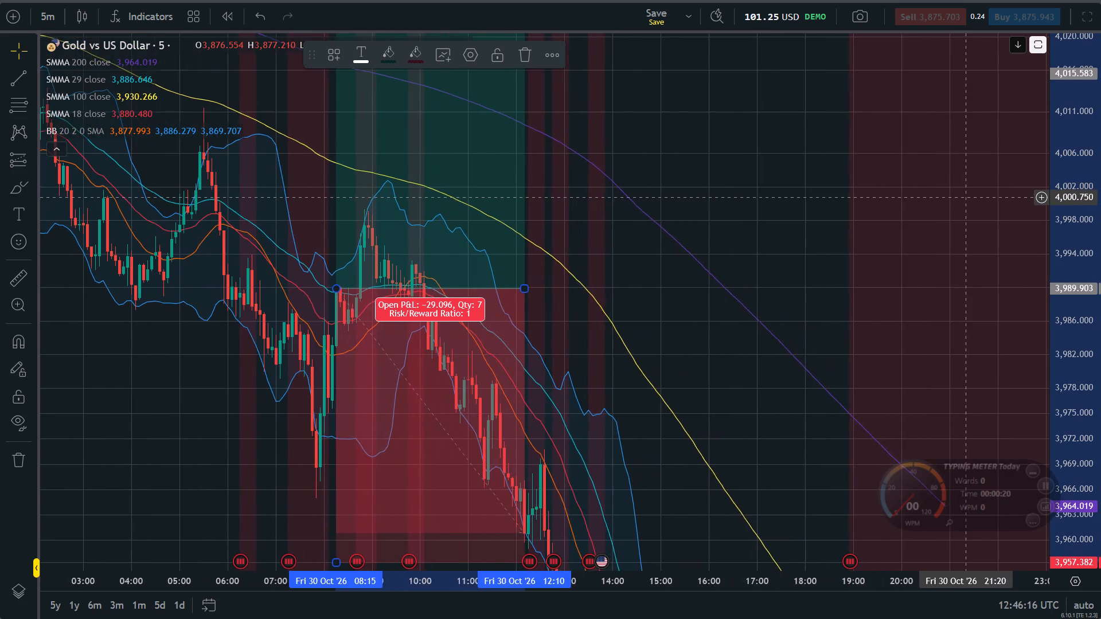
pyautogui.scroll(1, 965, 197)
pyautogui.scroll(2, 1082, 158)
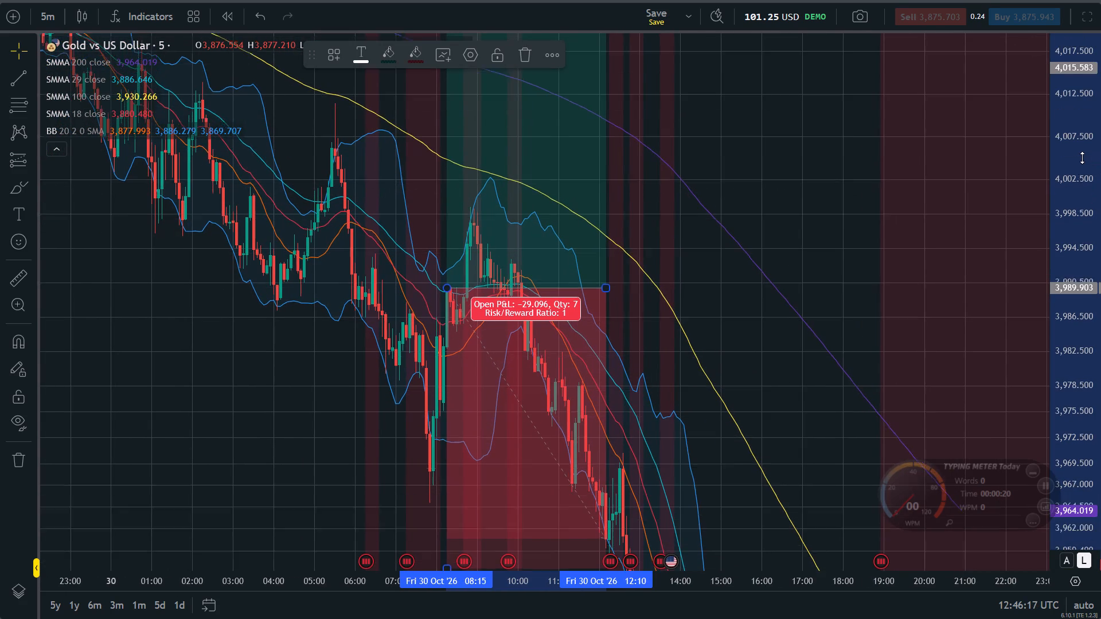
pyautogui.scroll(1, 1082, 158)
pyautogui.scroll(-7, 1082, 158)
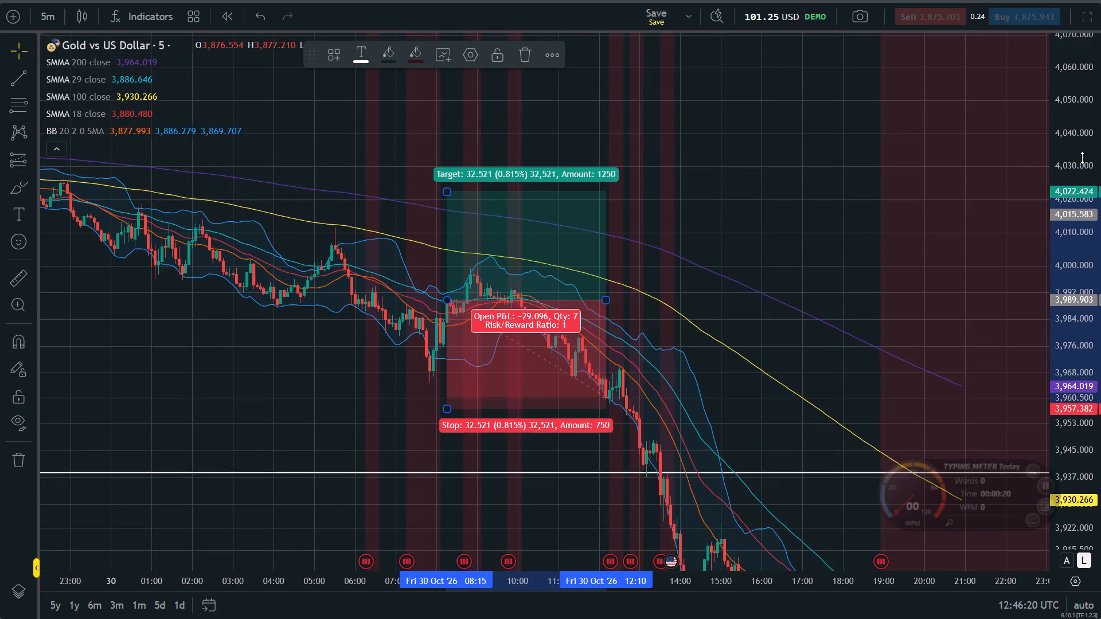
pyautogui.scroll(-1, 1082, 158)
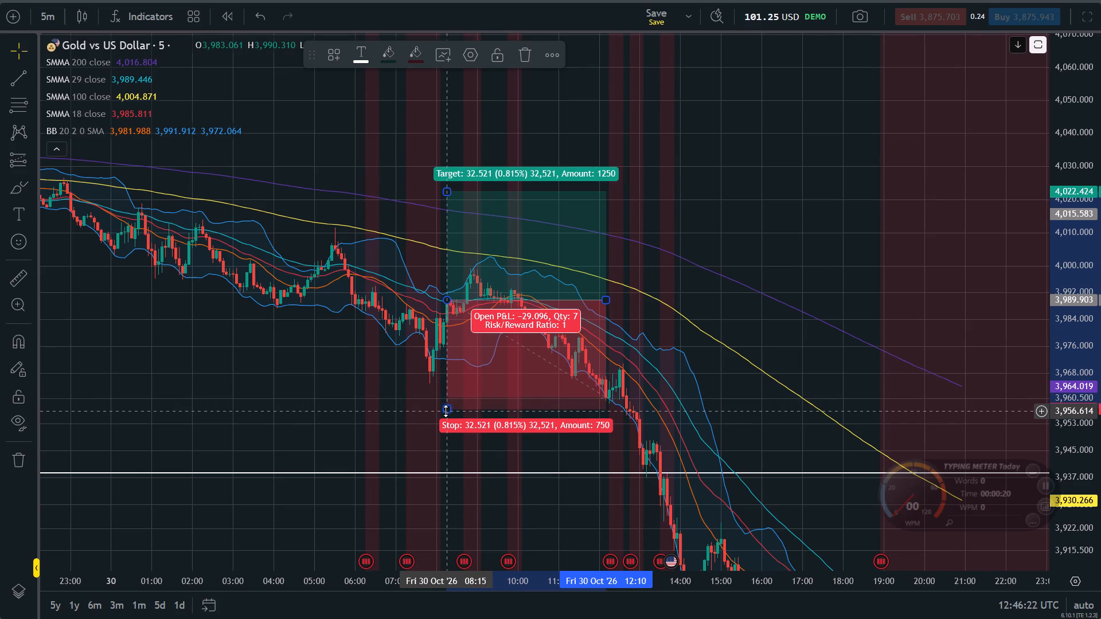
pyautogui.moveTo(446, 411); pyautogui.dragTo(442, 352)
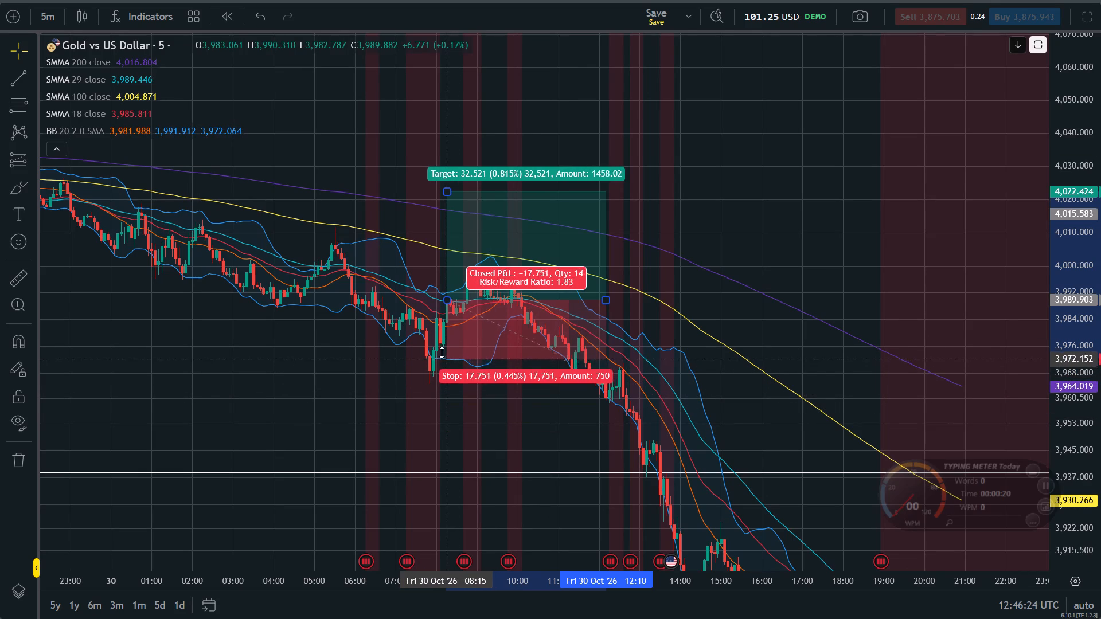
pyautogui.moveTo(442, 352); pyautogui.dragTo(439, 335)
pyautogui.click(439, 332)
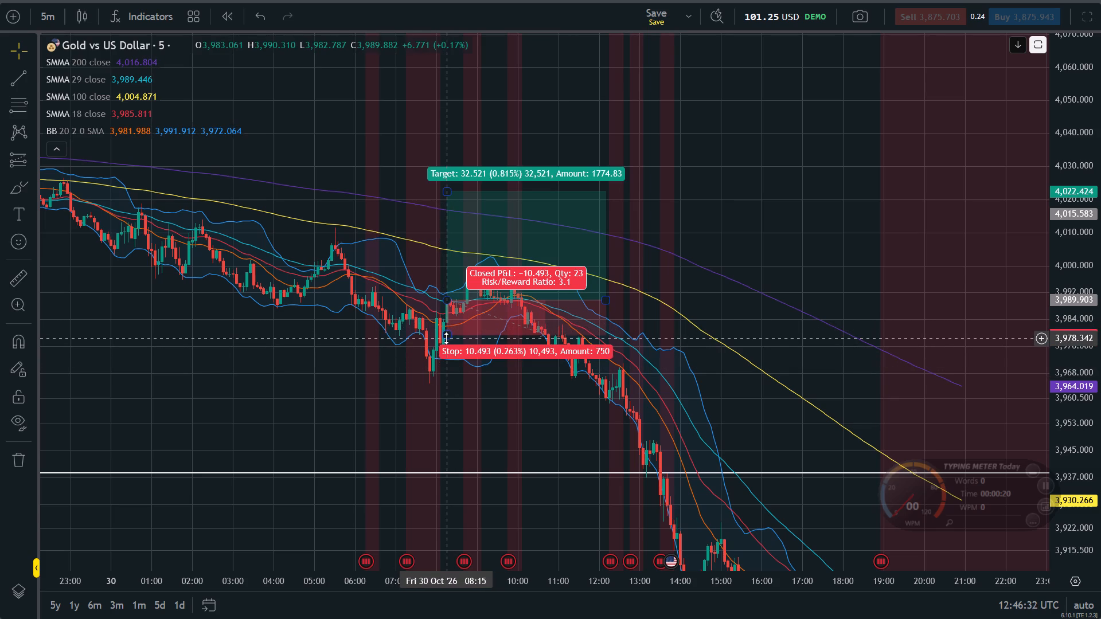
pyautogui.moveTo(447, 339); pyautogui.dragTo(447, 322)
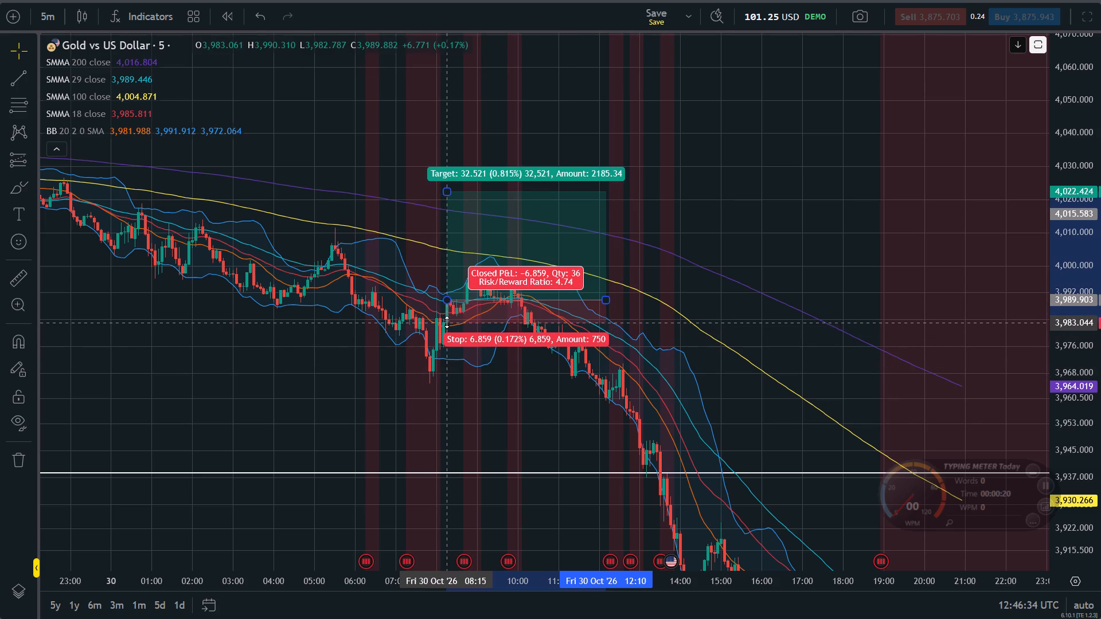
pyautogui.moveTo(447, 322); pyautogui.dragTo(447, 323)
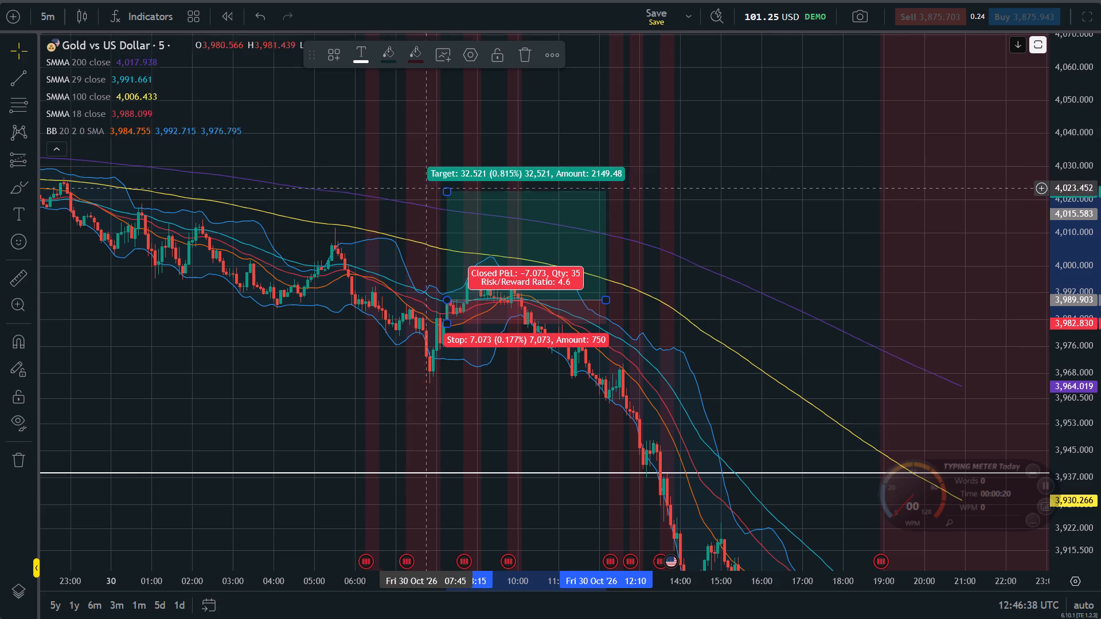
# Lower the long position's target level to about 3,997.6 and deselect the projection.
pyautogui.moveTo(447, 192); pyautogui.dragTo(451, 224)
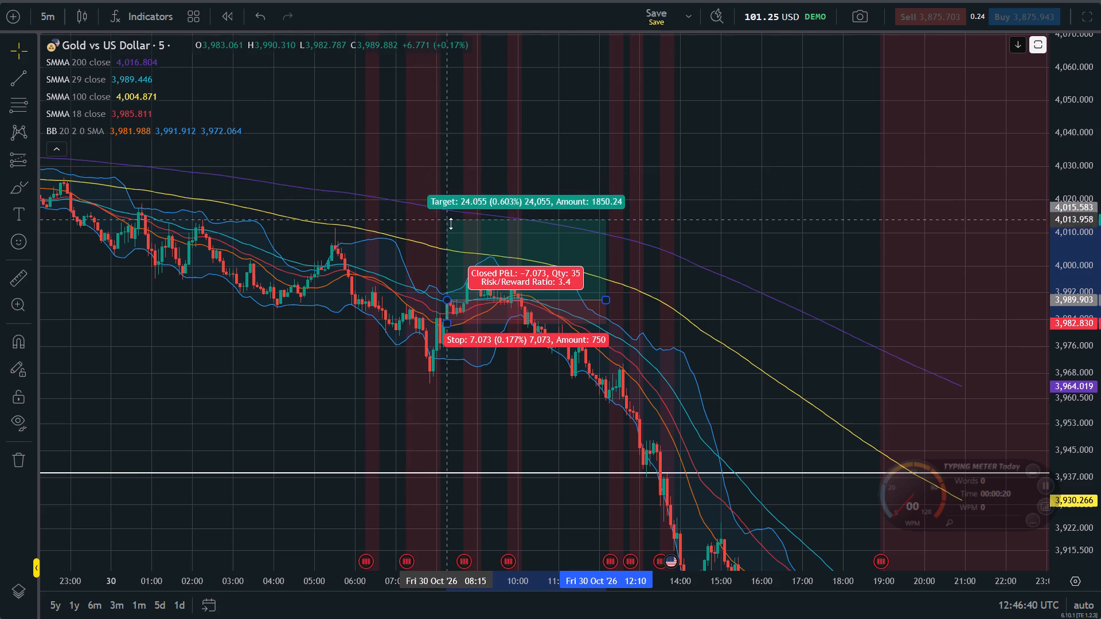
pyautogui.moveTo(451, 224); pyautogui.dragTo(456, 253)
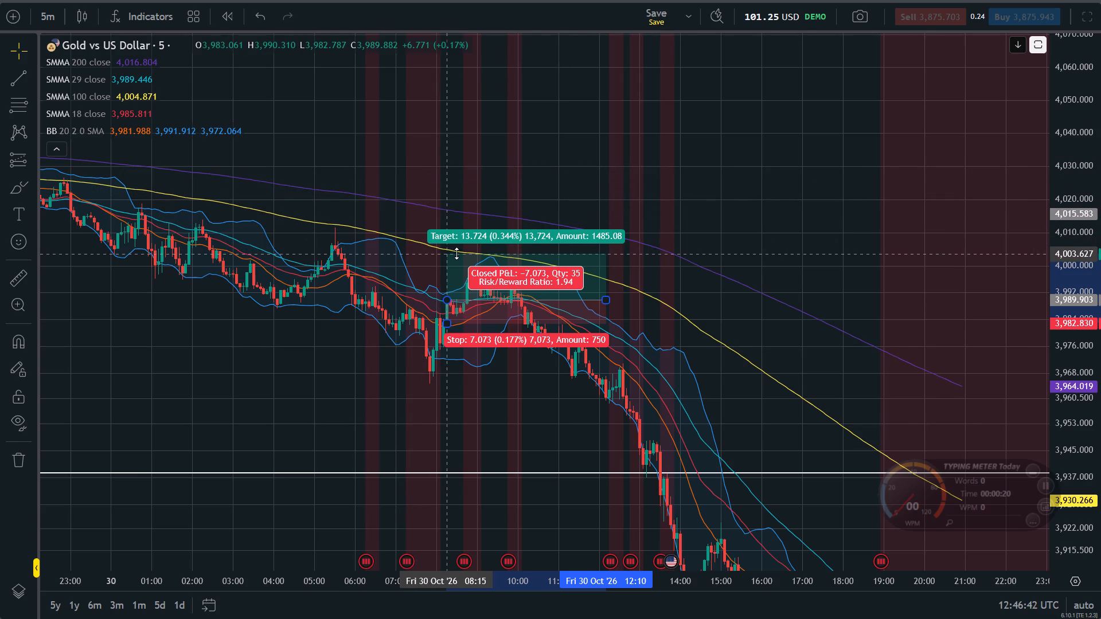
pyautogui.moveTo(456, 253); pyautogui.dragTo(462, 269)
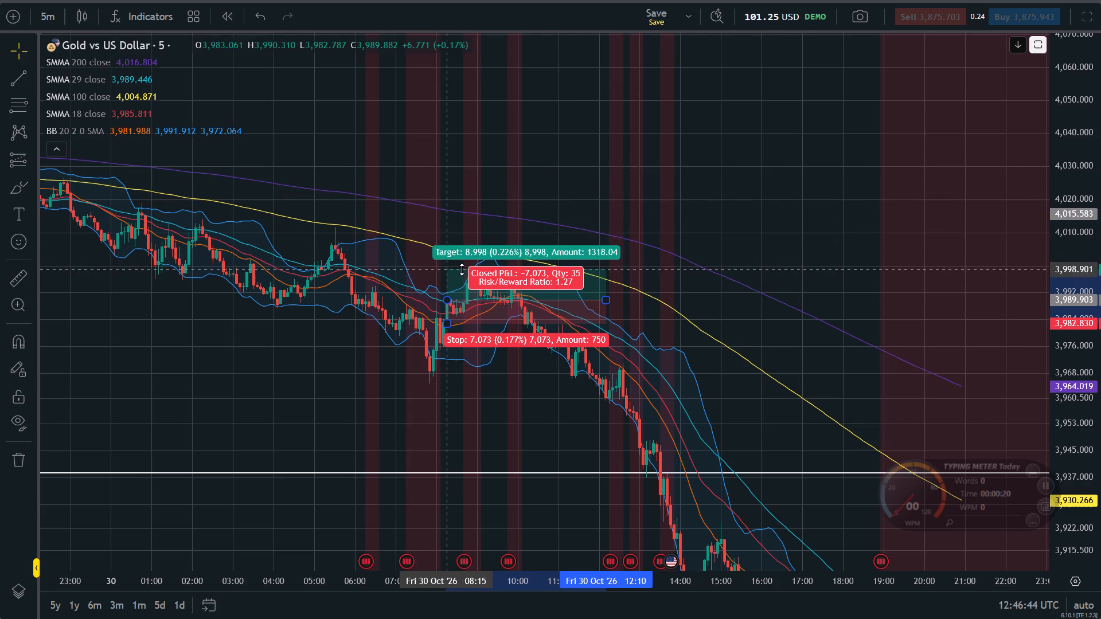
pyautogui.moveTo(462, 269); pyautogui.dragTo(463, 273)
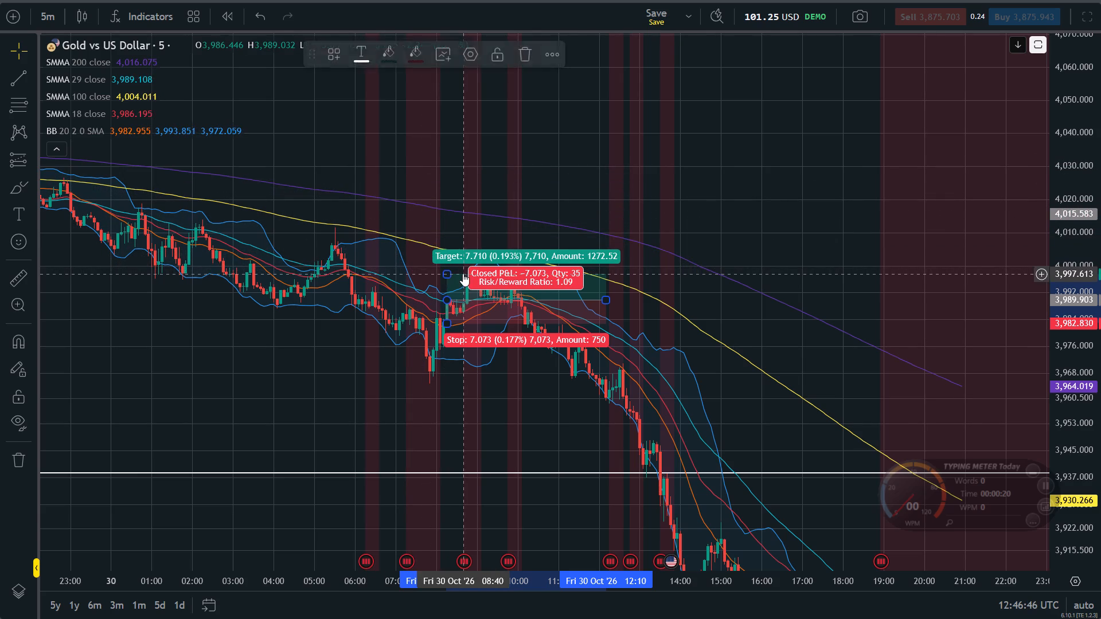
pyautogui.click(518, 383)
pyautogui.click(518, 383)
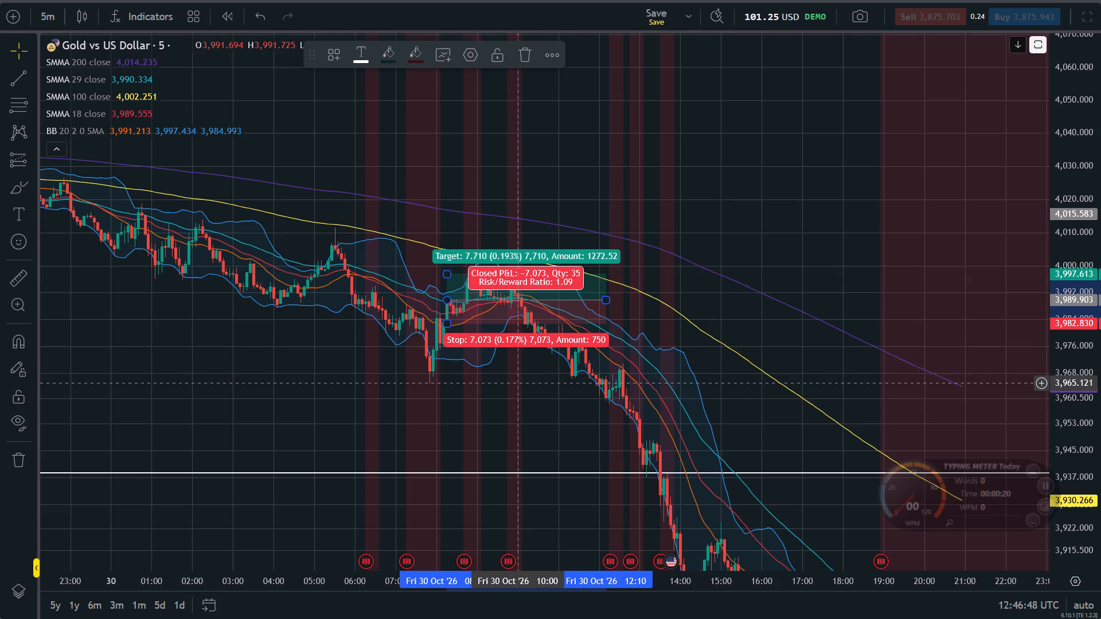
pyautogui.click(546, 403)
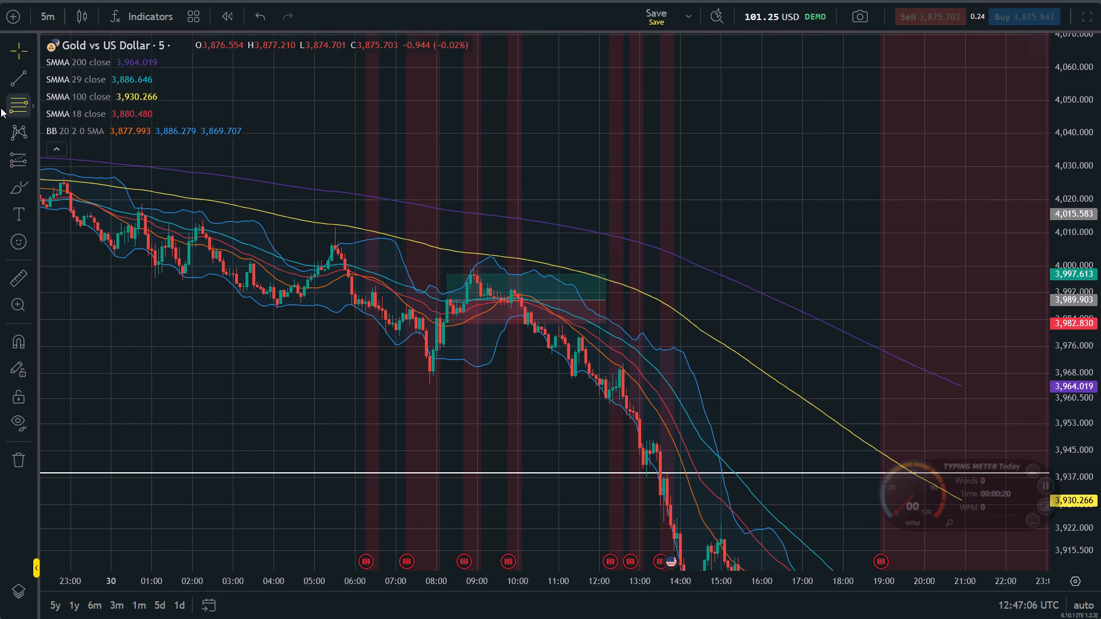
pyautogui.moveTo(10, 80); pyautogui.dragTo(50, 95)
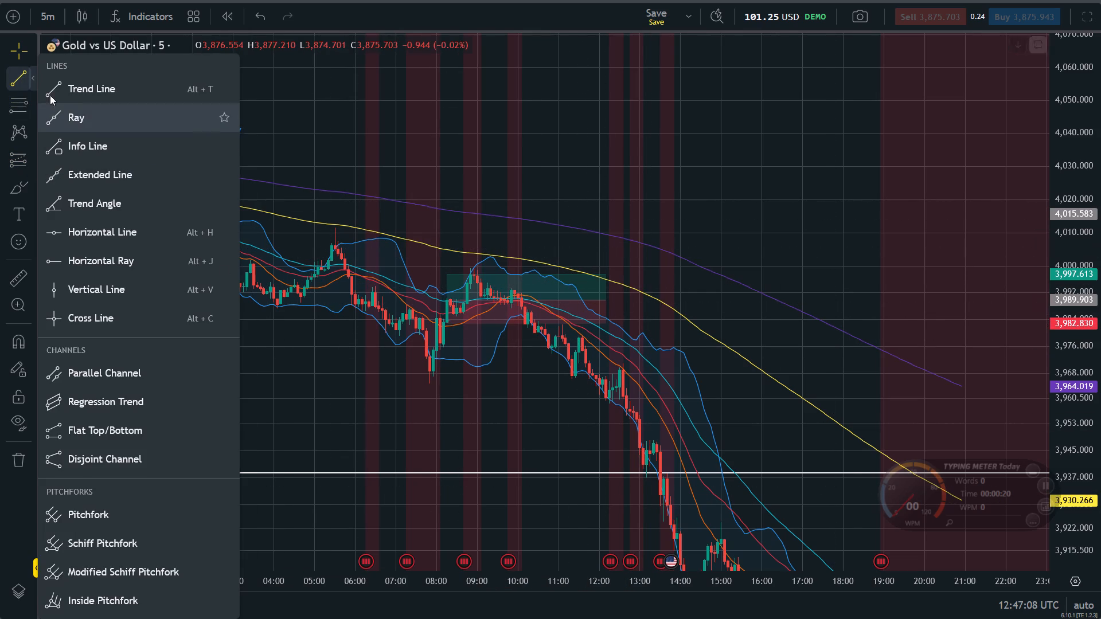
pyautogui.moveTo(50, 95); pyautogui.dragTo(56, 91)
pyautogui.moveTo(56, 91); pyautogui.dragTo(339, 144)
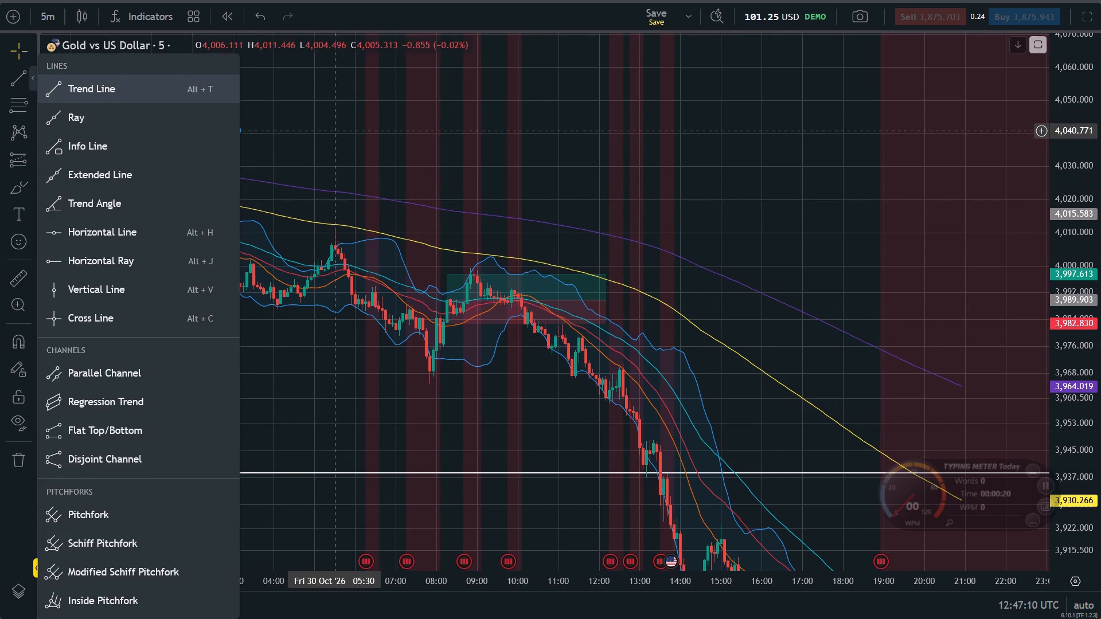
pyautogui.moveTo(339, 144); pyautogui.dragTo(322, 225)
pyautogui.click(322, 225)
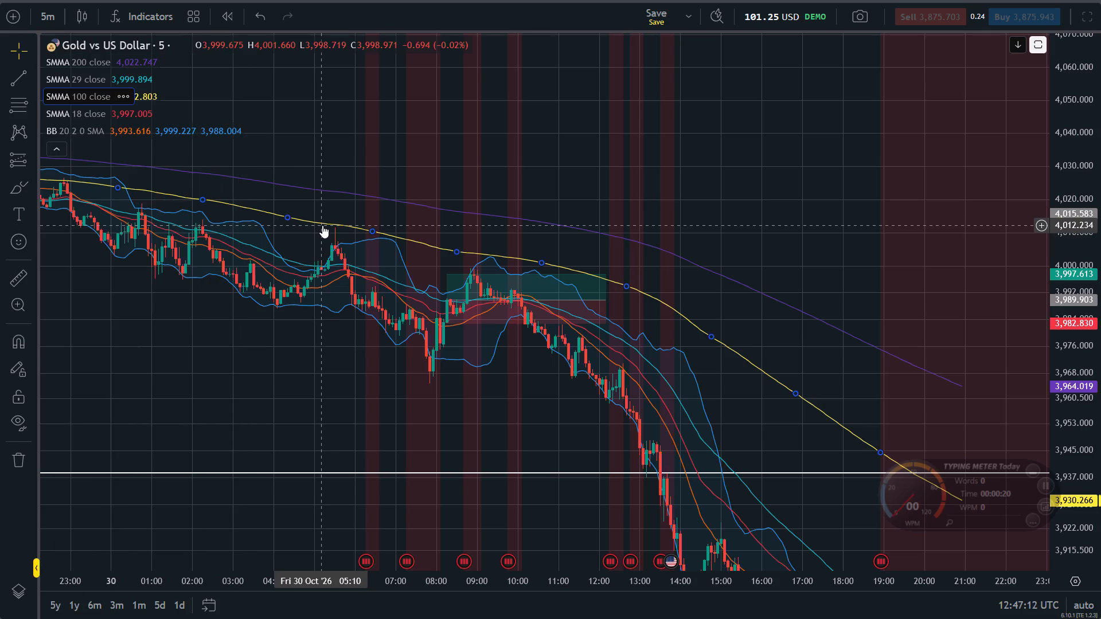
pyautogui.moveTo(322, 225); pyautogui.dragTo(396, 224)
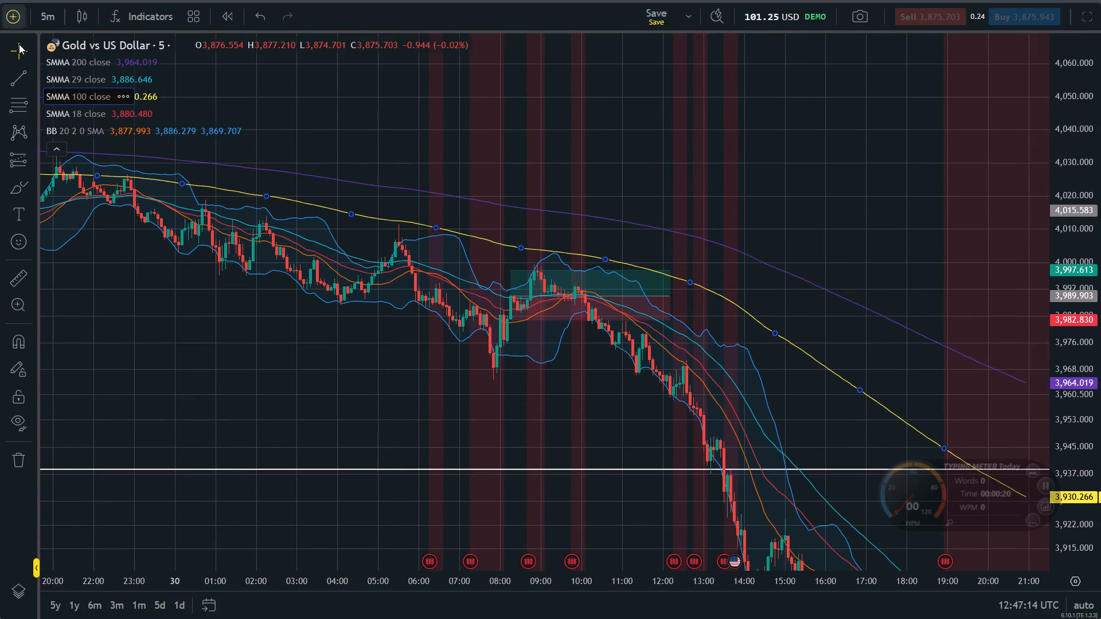
# Draw a horizontal trend line at about 4,011 along the 05:30 swing high, from 04:55 to 11:10 on 30 October.
pyautogui.click(23, 72)
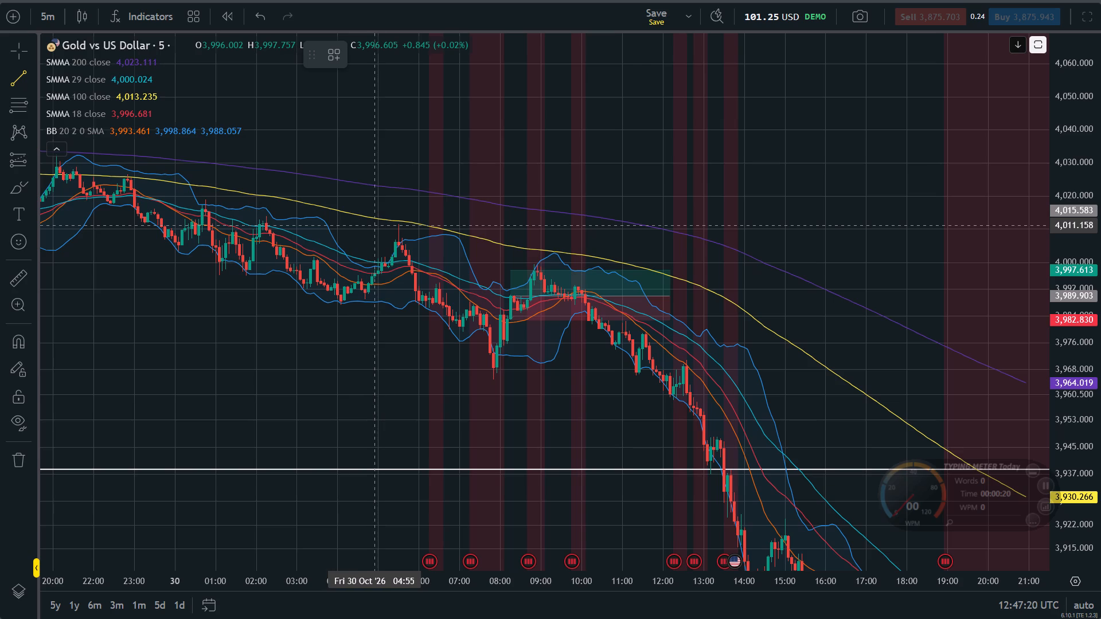
pyautogui.click(375, 225)
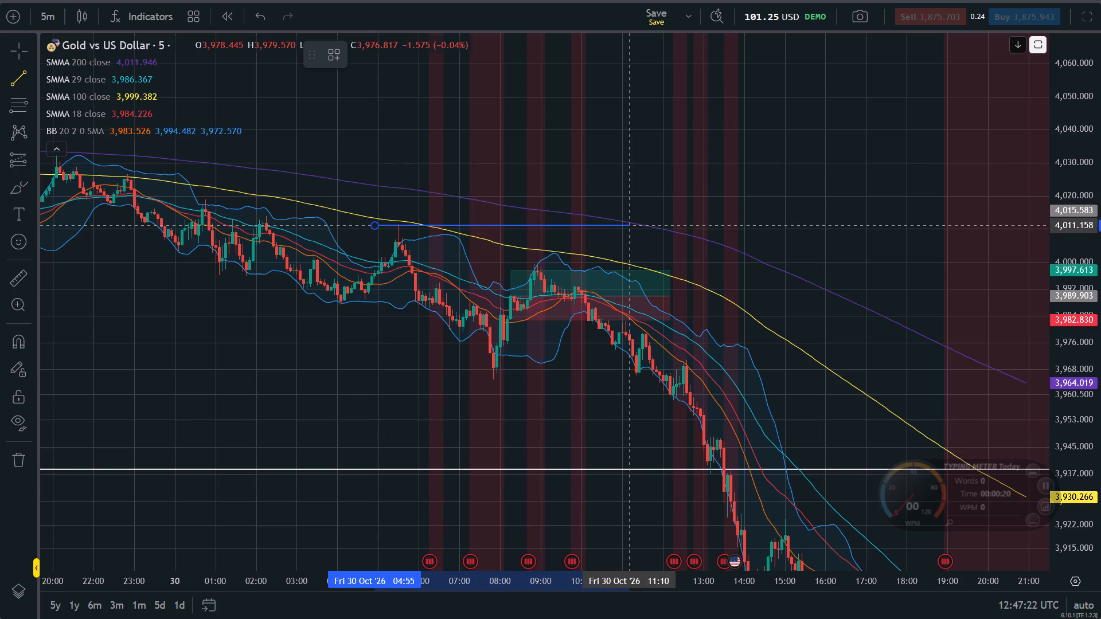
pyautogui.click(630, 225)
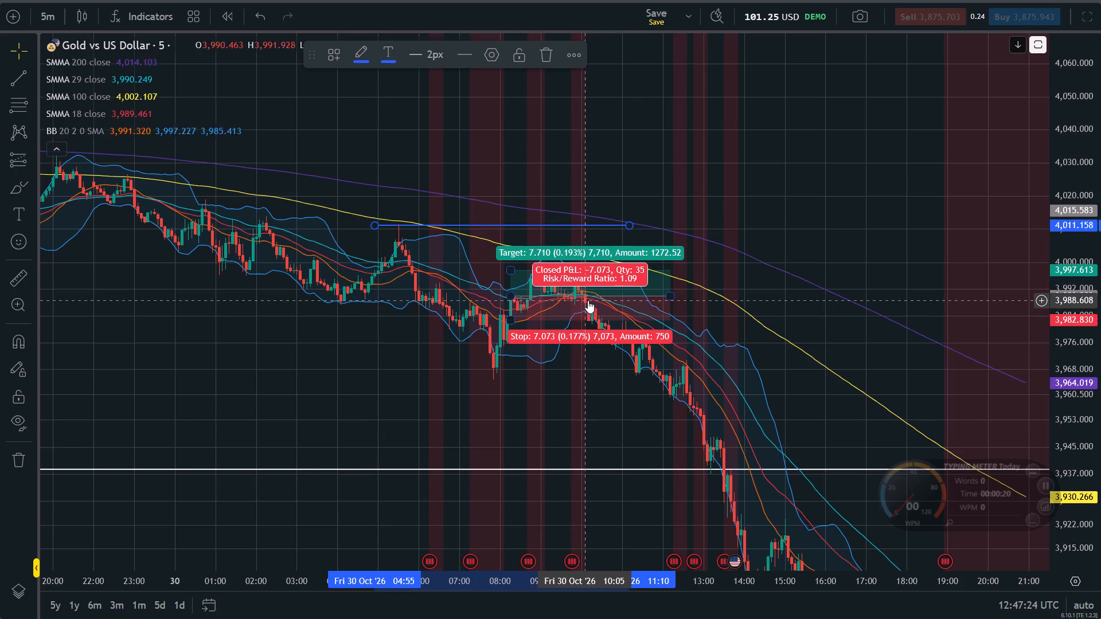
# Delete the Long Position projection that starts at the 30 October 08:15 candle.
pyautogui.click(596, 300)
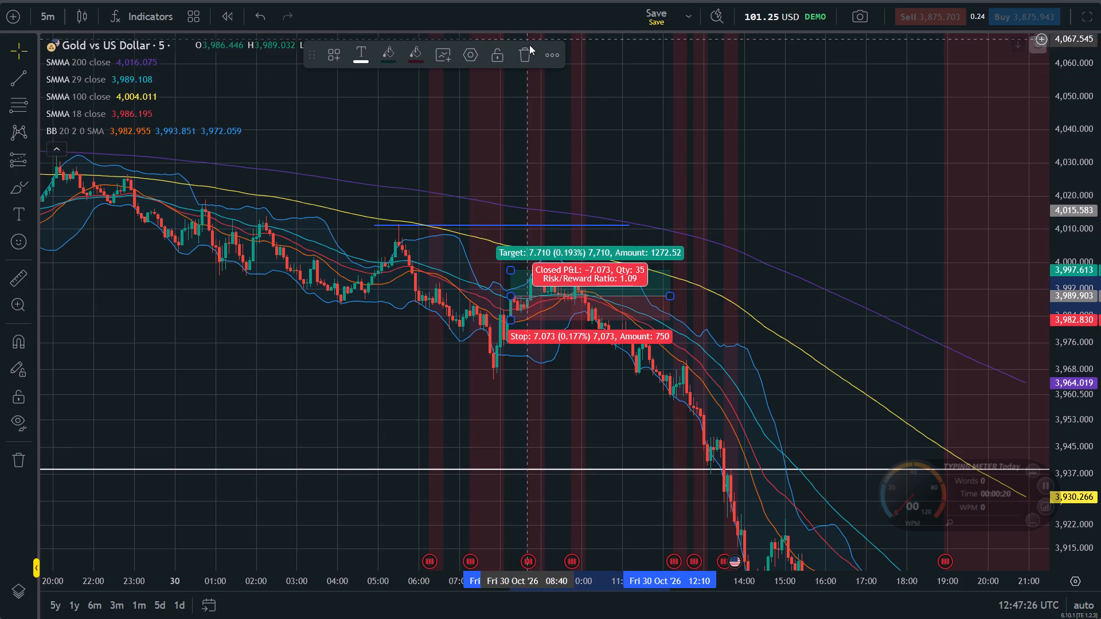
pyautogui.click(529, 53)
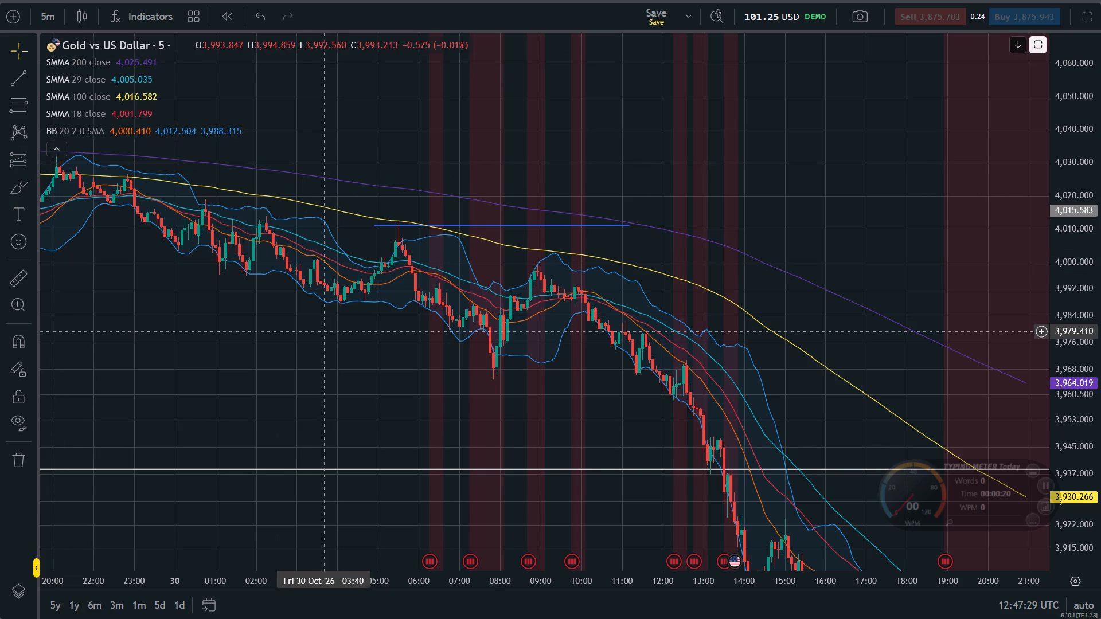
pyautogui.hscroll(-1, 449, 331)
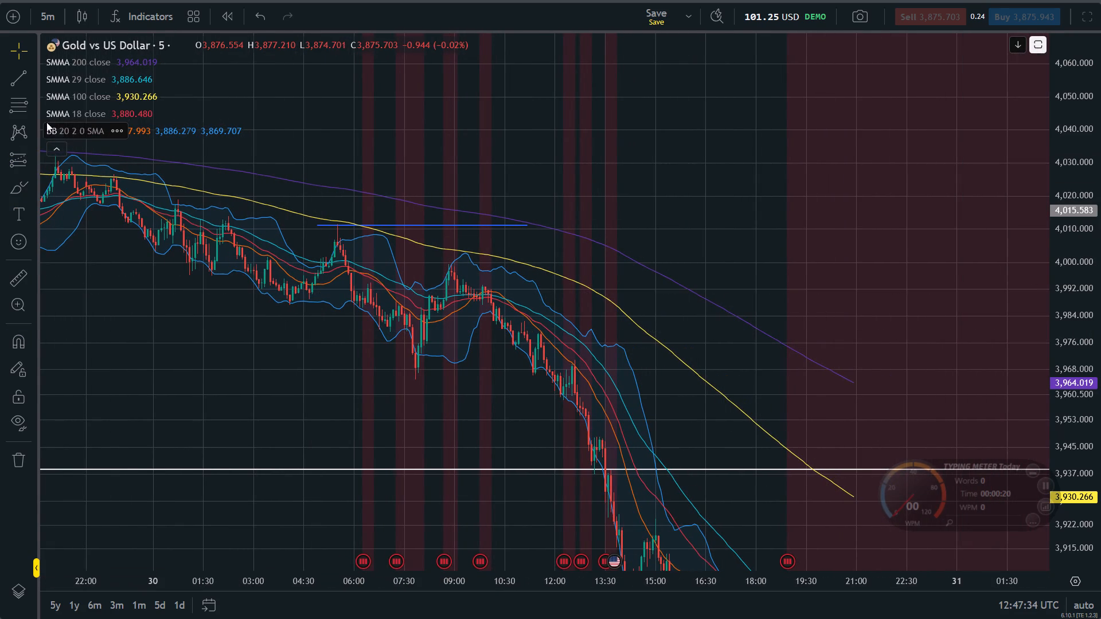
# Switch the gold chart to the 2-hour timeframe.
pyautogui.click(51, 22)
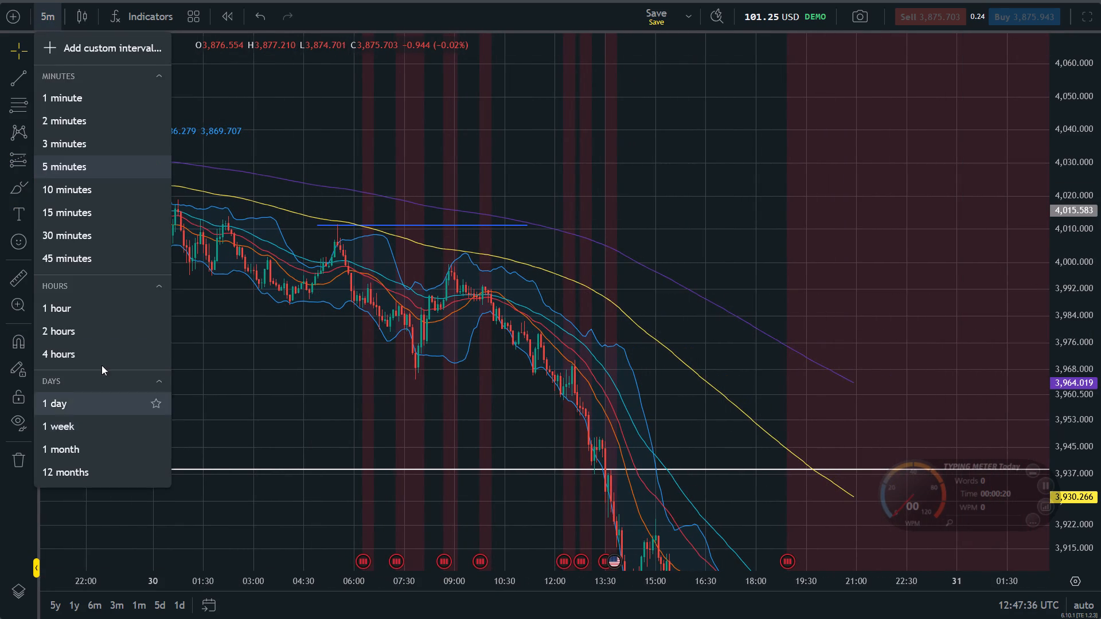
pyautogui.click(95, 326)
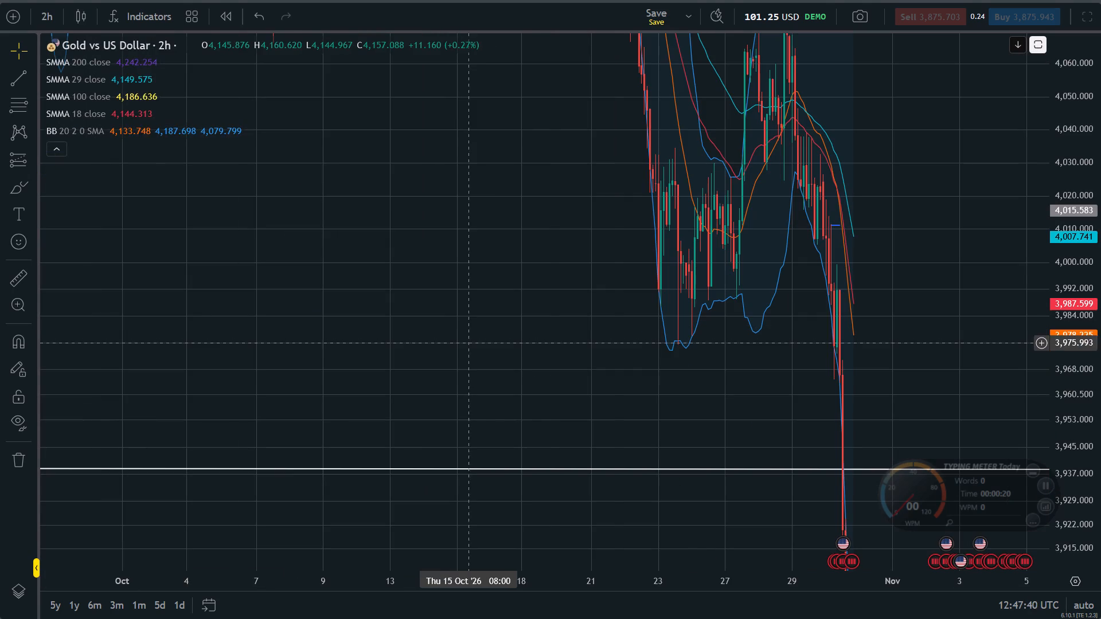
# Draw a near-horizontal trend line at about 3,976 under the 24–25 October lows, from 20 October 20:00 to 1 November 02:00.
pyautogui.hscroll(-7, 701, 392)
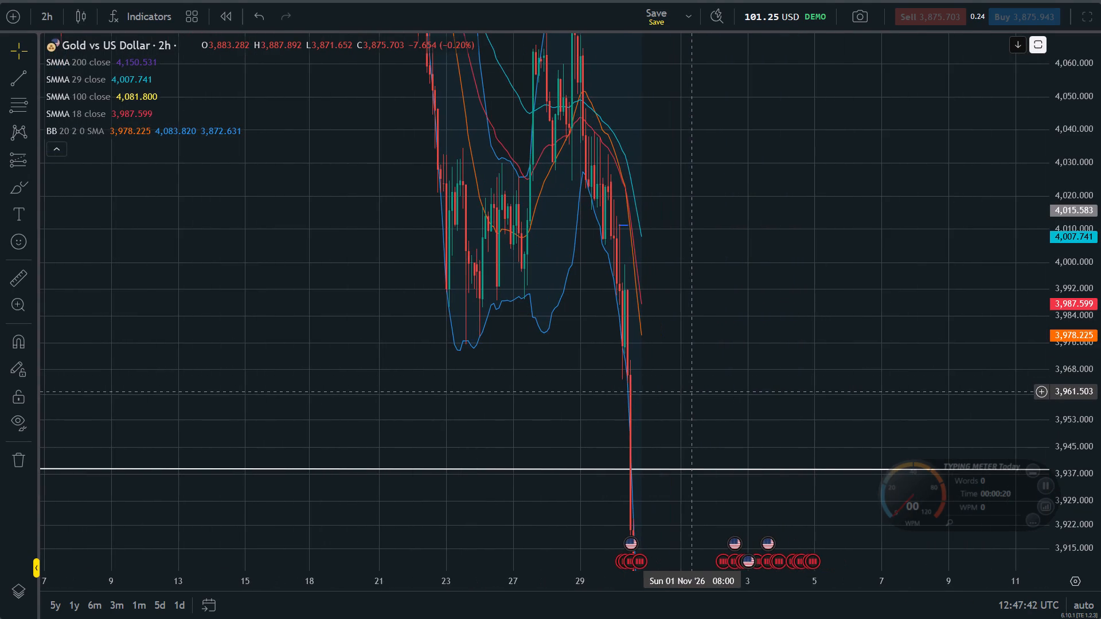
pyautogui.scroll(5, 858, 339)
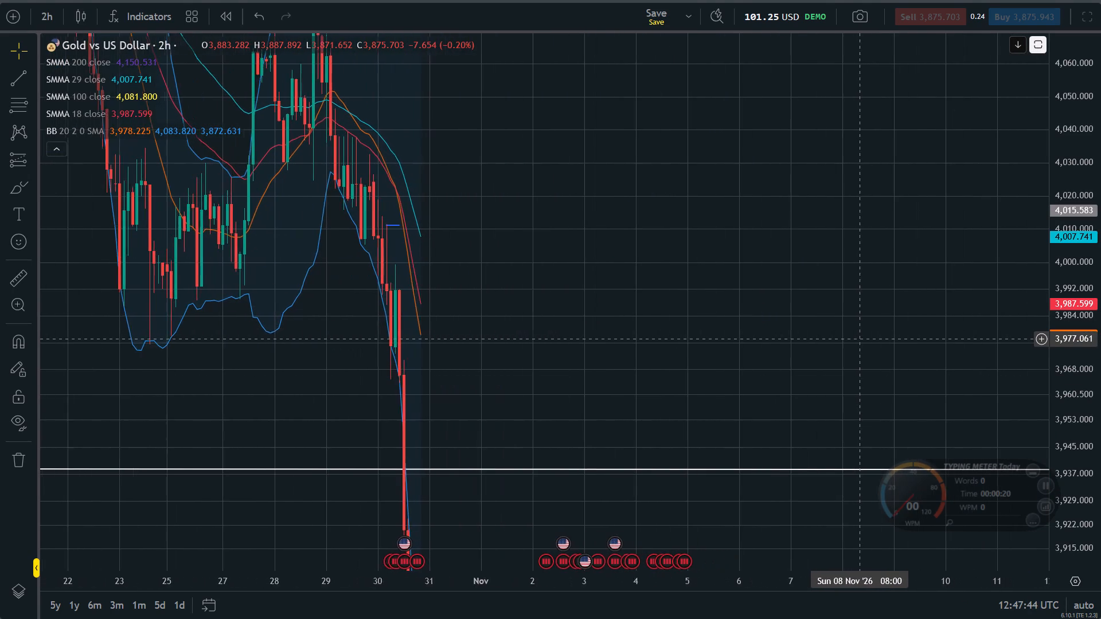
pyautogui.scroll(1, 858, 339)
pyautogui.moveTo(354, 458); pyautogui.dragTo(498, 462)
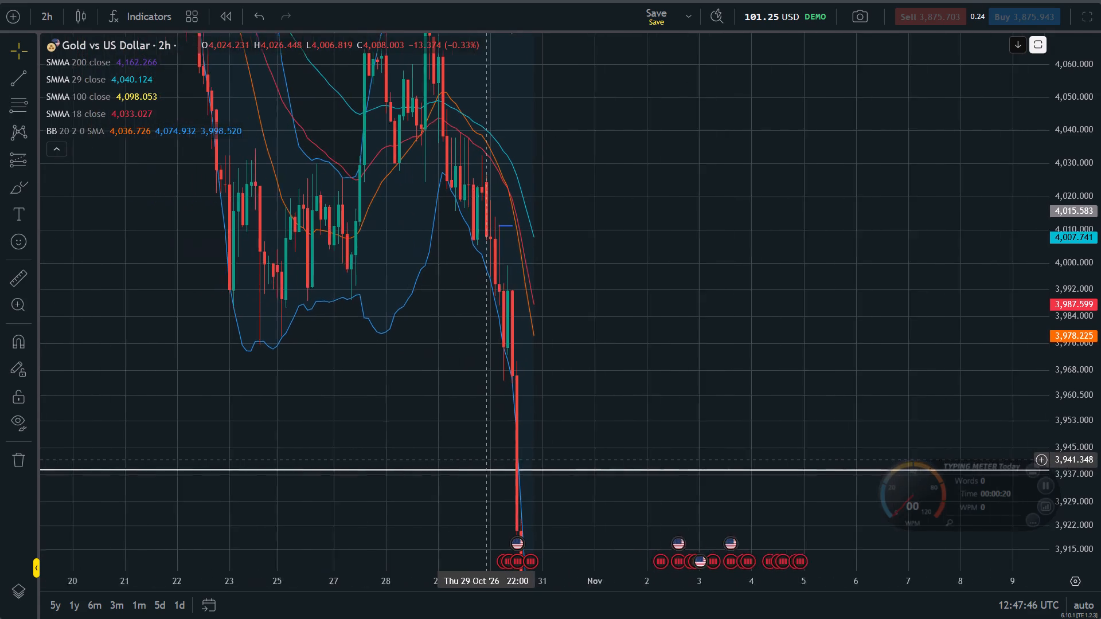
pyautogui.moveTo(498, 462); pyautogui.dragTo(618, 494)
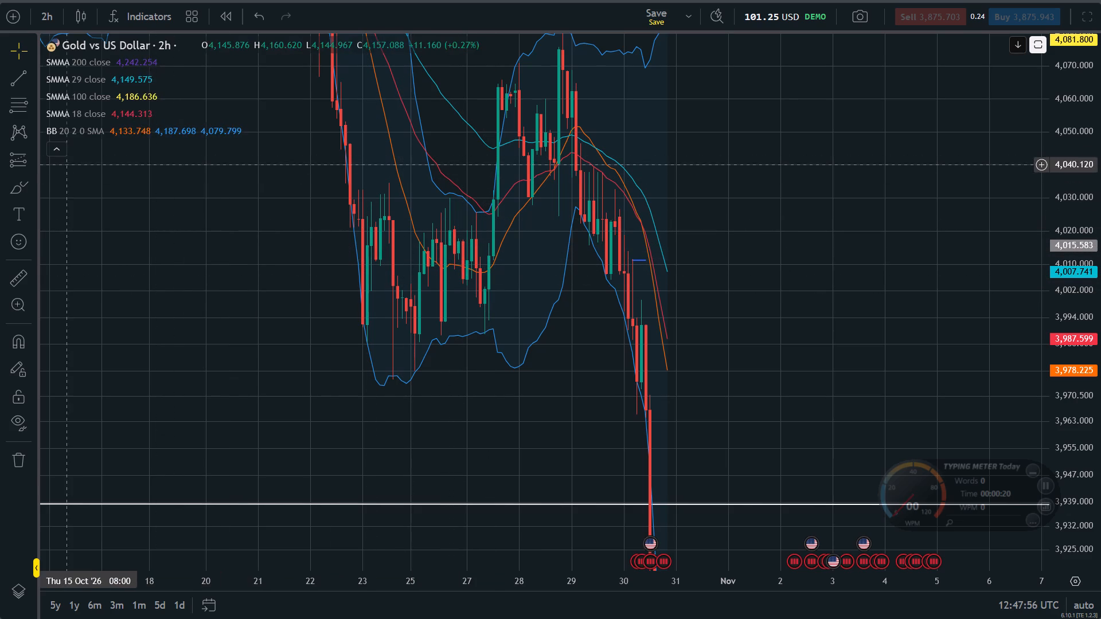
pyautogui.click(21, 84)
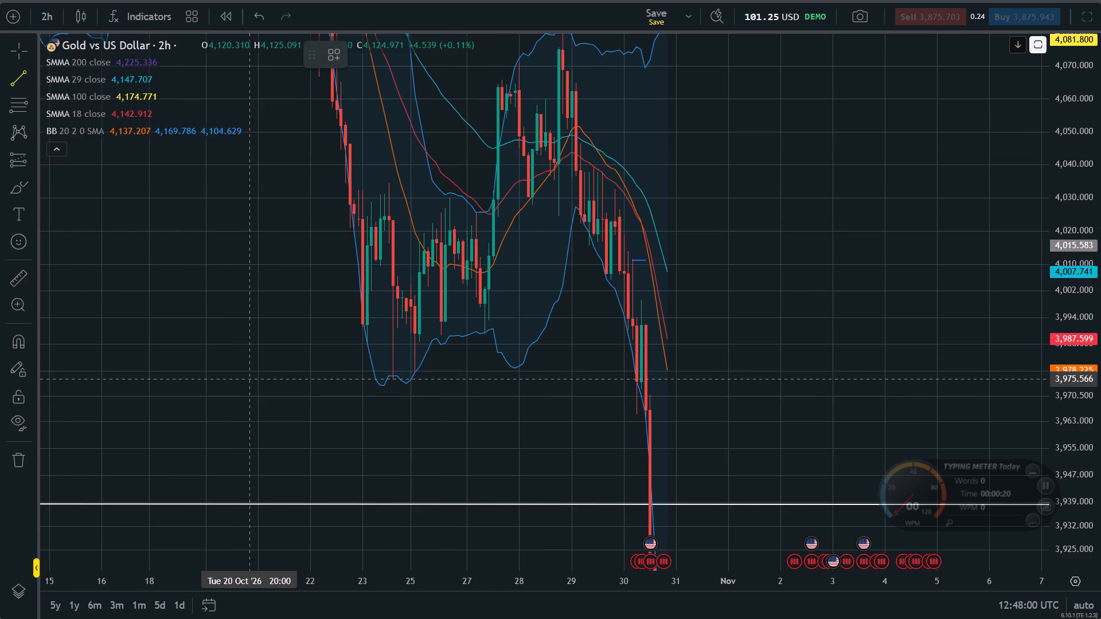
pyautogui.moveTo(247, 378); pyautogui.dragTo(730, 378)
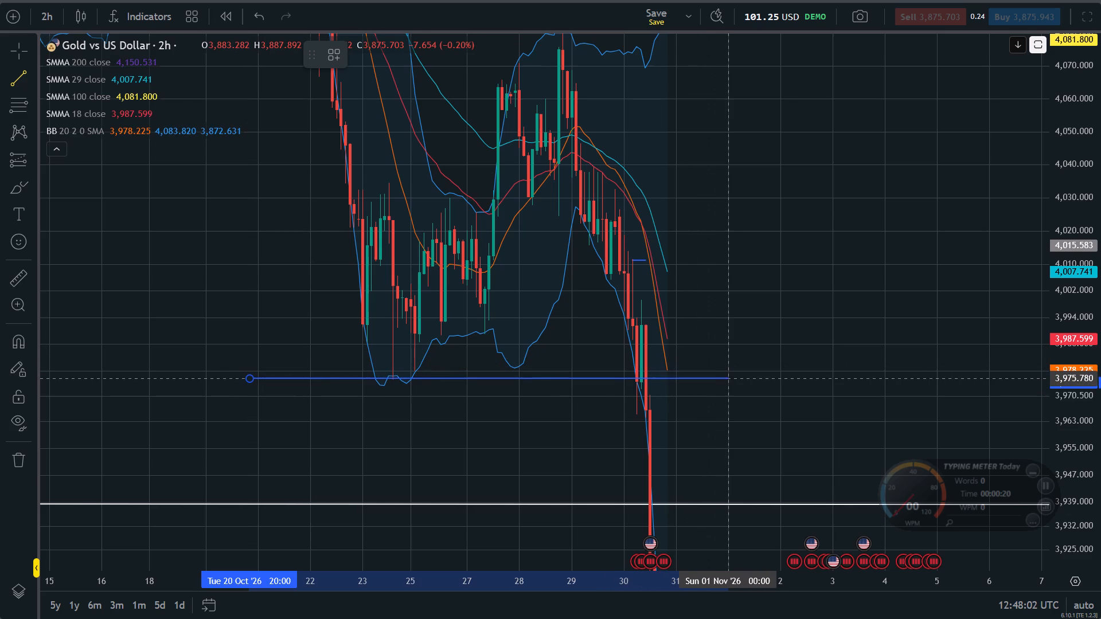
pyautogui.moveTo(730, 378); pyautogui.dragTo(732, 379)
pyautogui.click(732, 379)
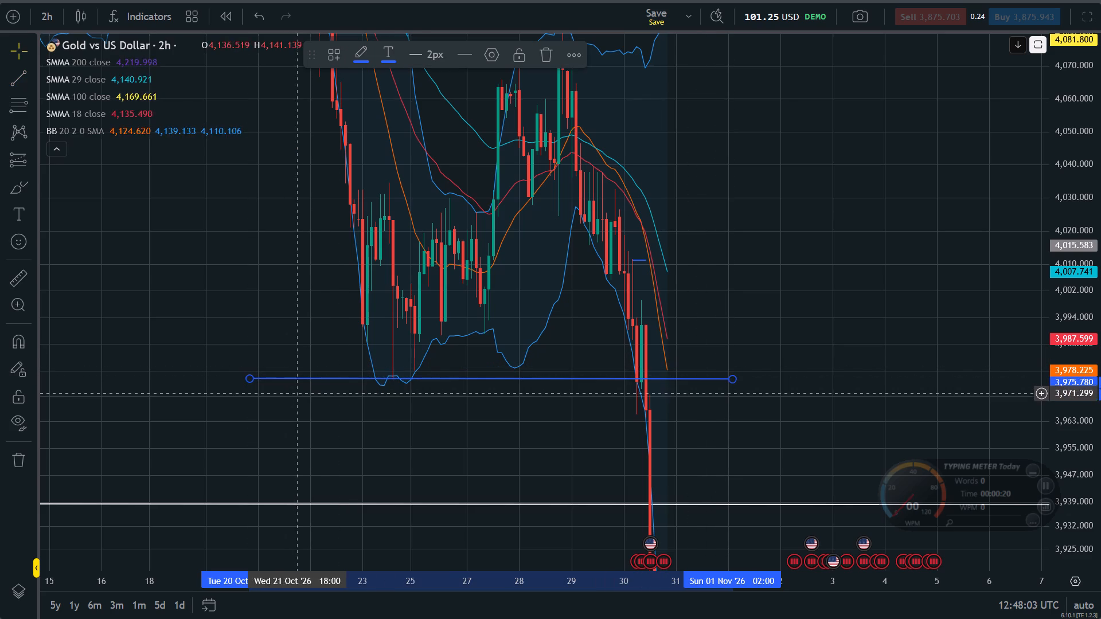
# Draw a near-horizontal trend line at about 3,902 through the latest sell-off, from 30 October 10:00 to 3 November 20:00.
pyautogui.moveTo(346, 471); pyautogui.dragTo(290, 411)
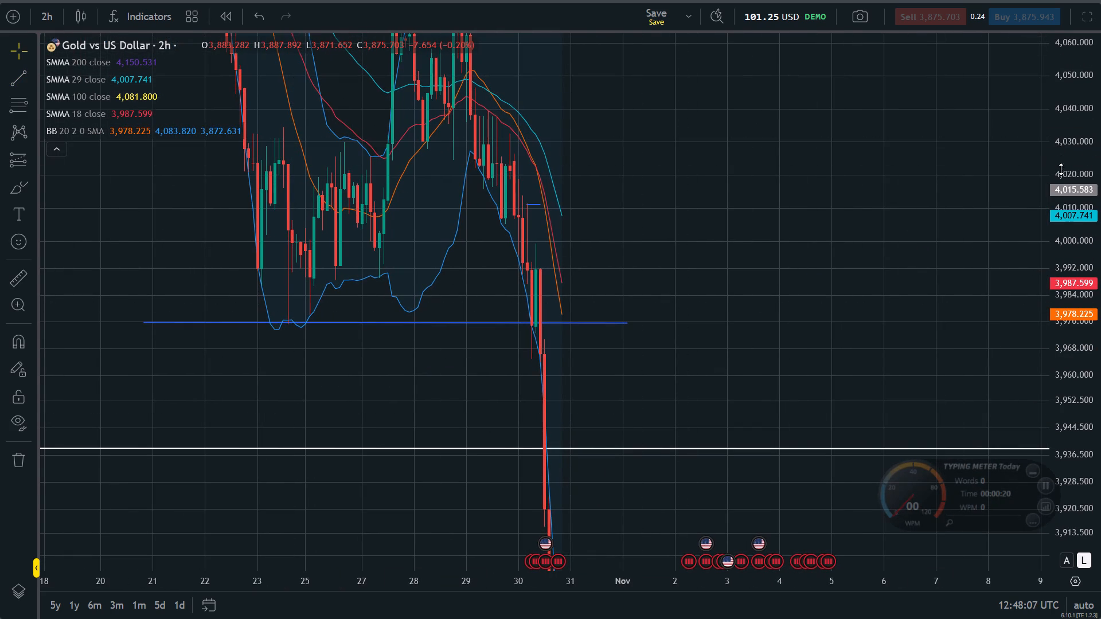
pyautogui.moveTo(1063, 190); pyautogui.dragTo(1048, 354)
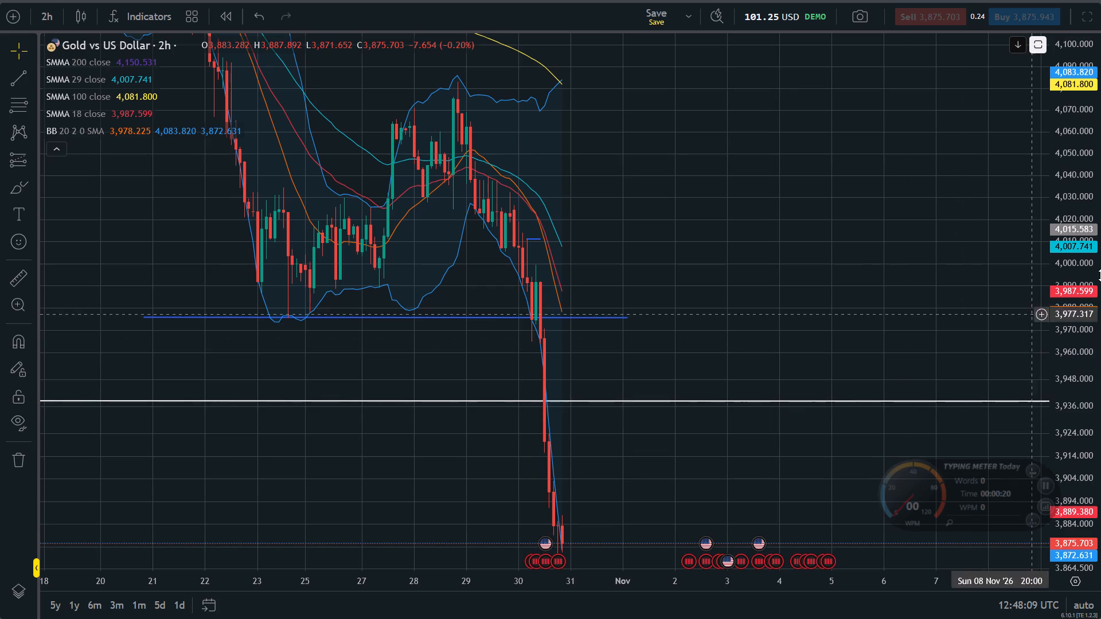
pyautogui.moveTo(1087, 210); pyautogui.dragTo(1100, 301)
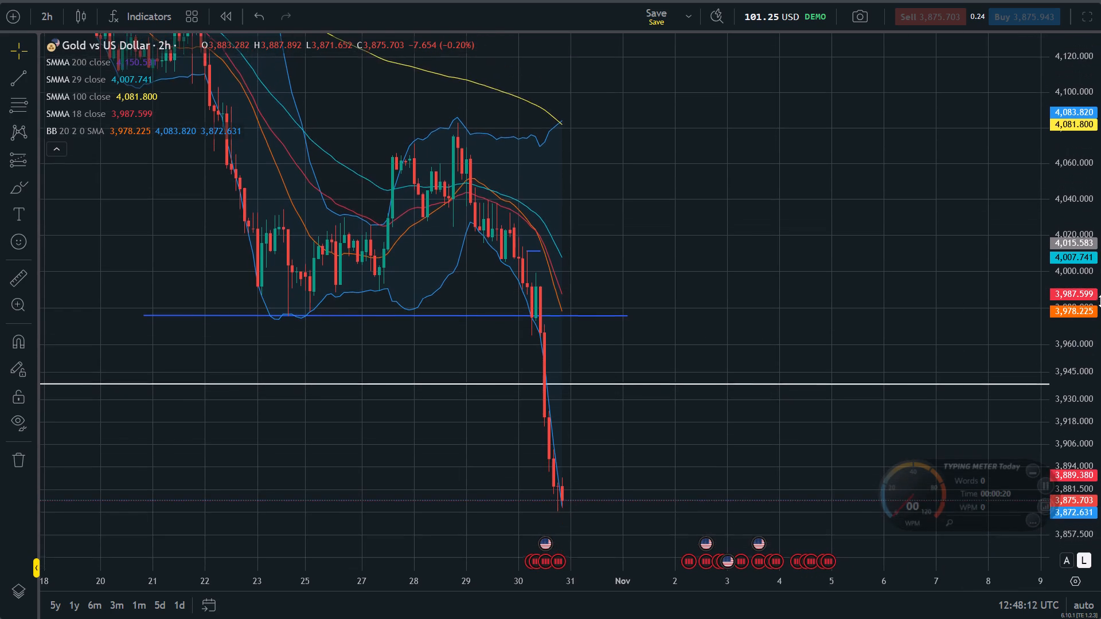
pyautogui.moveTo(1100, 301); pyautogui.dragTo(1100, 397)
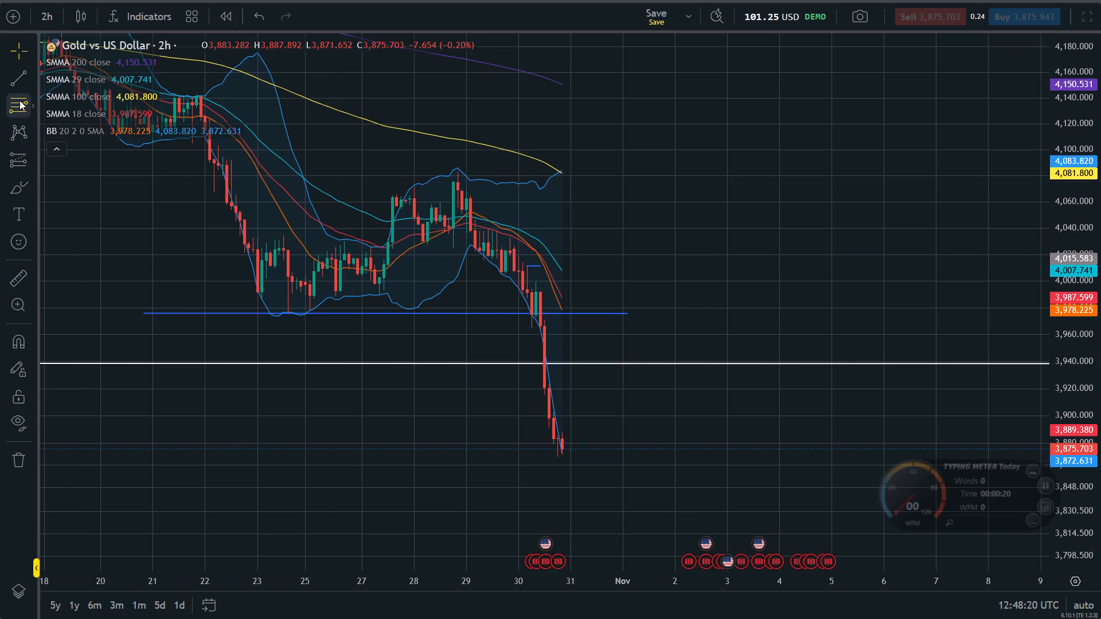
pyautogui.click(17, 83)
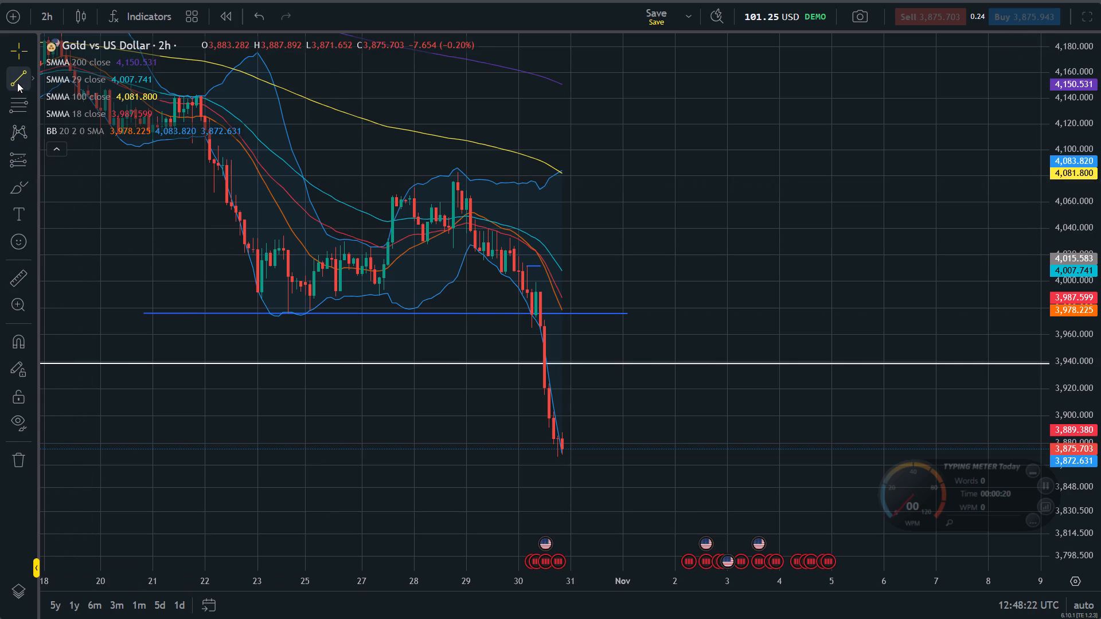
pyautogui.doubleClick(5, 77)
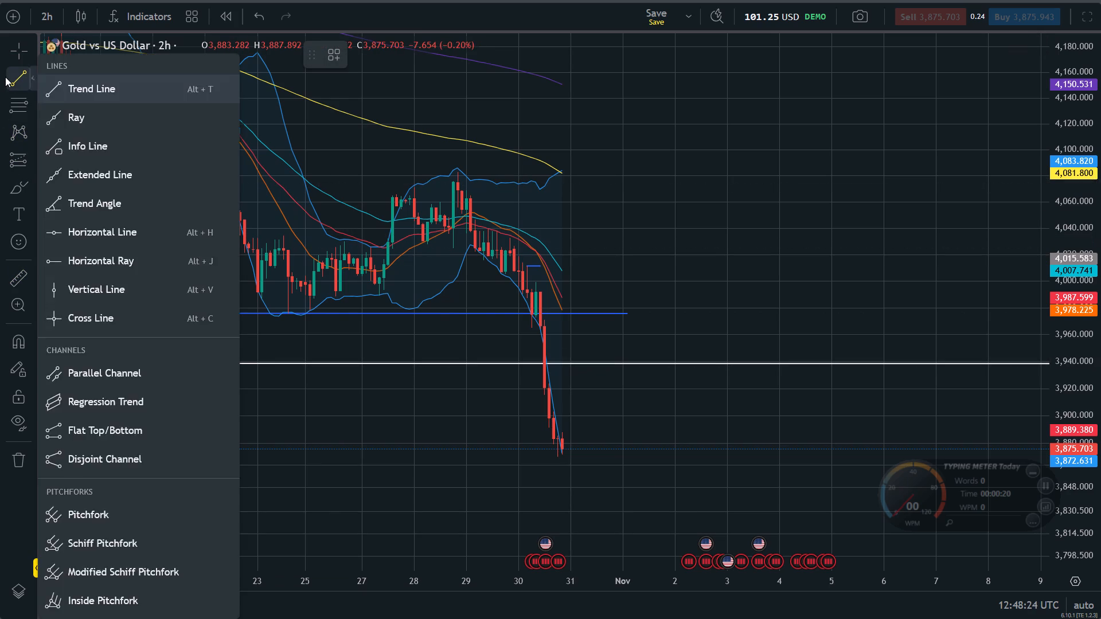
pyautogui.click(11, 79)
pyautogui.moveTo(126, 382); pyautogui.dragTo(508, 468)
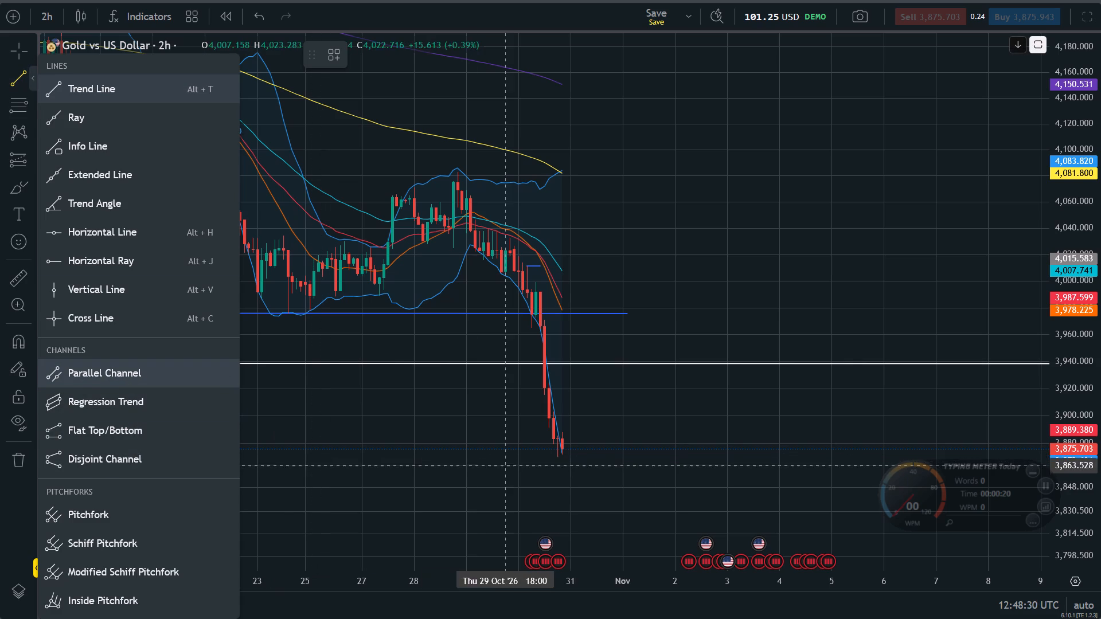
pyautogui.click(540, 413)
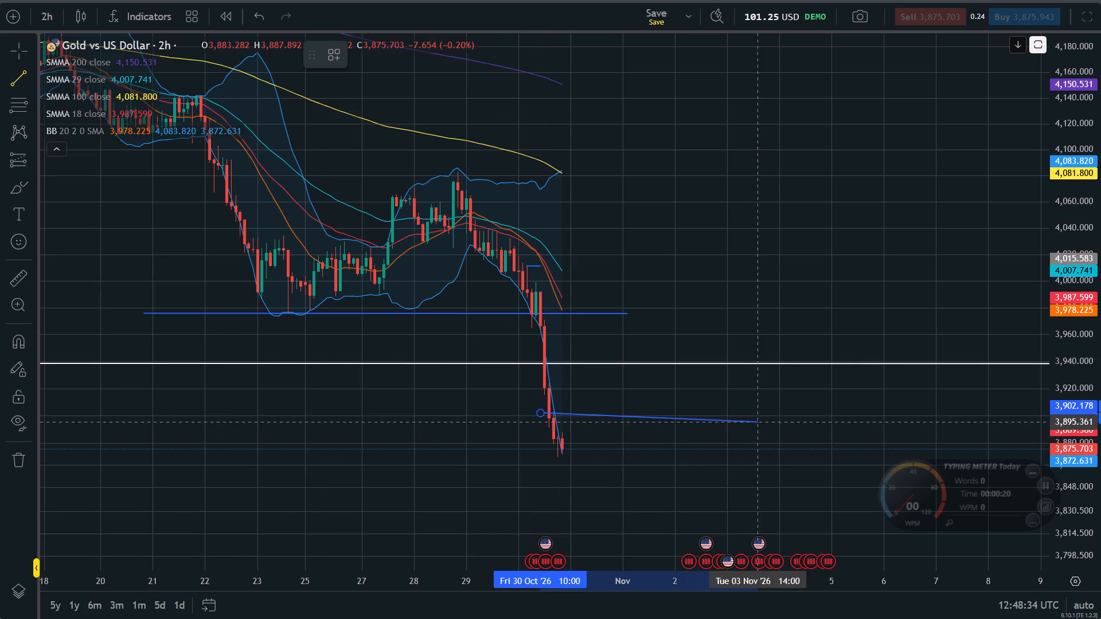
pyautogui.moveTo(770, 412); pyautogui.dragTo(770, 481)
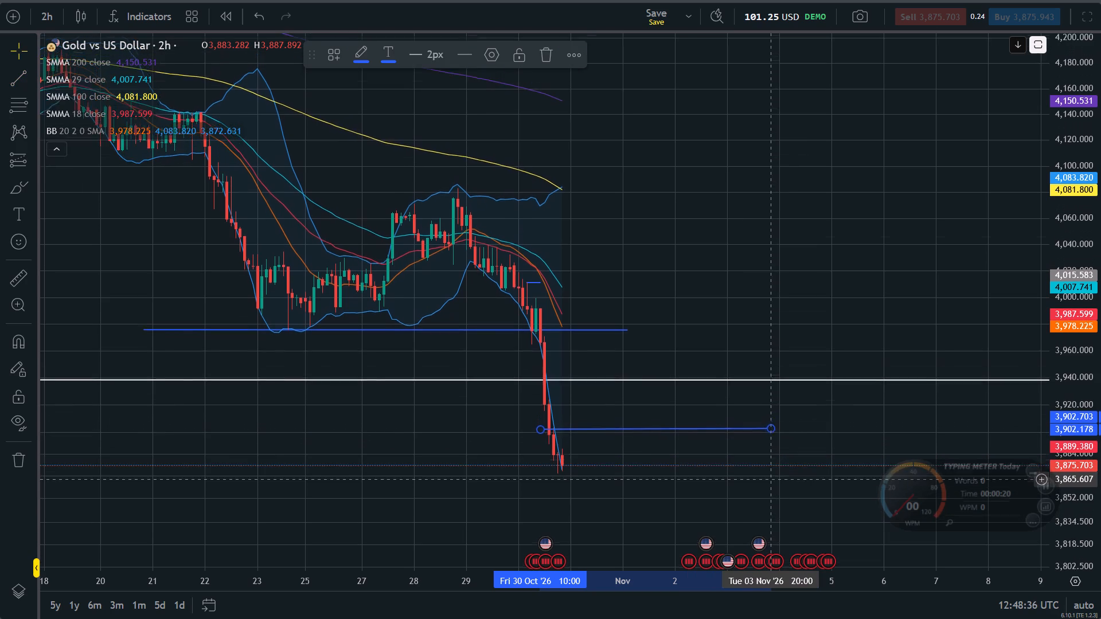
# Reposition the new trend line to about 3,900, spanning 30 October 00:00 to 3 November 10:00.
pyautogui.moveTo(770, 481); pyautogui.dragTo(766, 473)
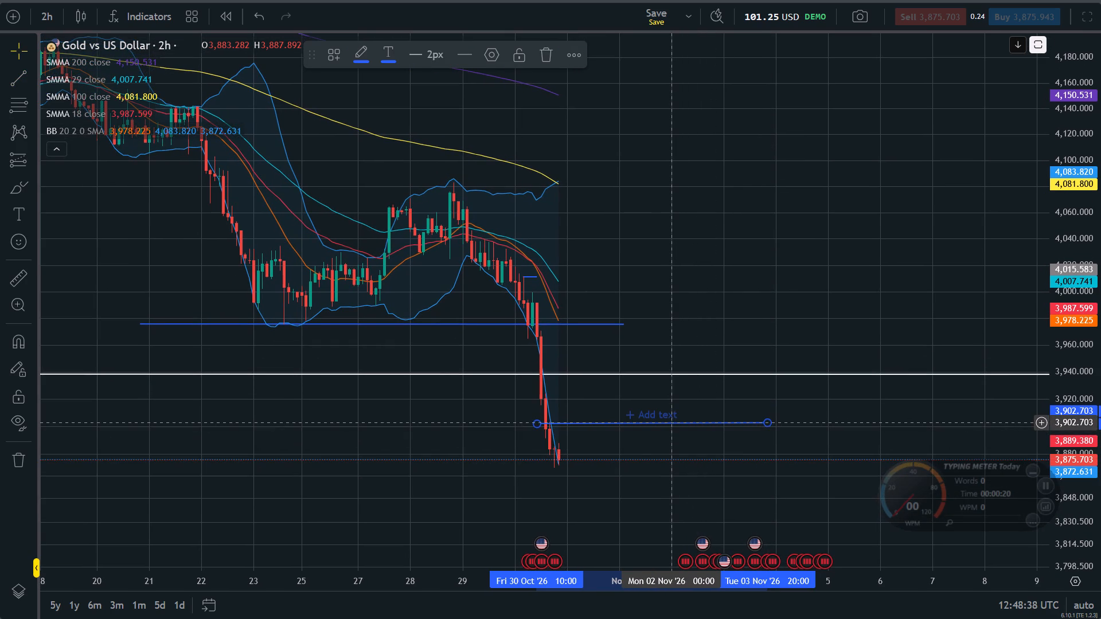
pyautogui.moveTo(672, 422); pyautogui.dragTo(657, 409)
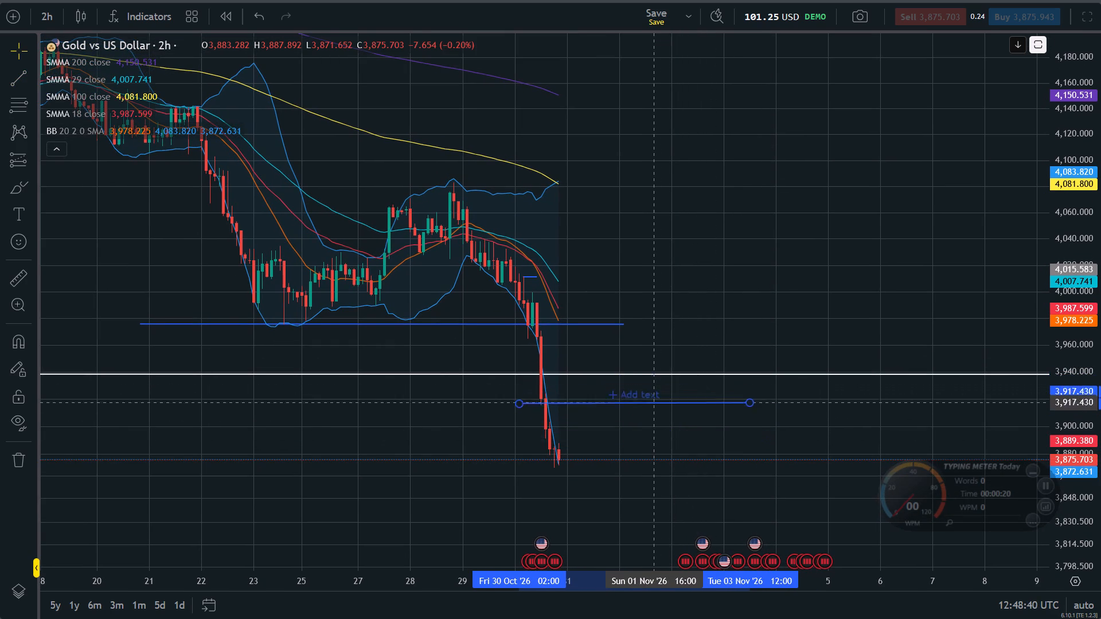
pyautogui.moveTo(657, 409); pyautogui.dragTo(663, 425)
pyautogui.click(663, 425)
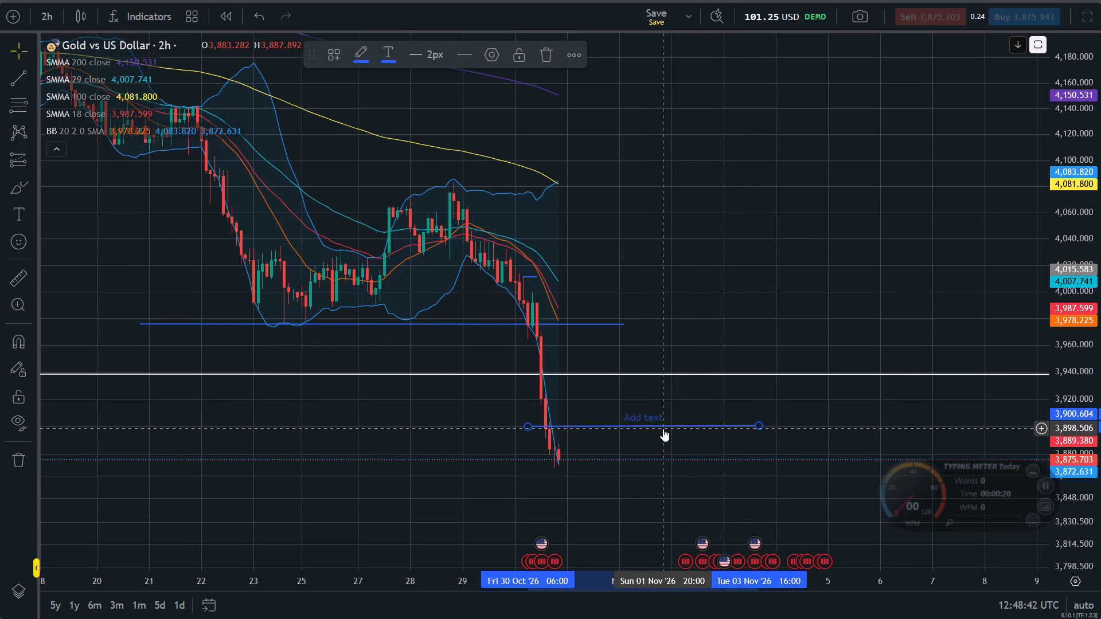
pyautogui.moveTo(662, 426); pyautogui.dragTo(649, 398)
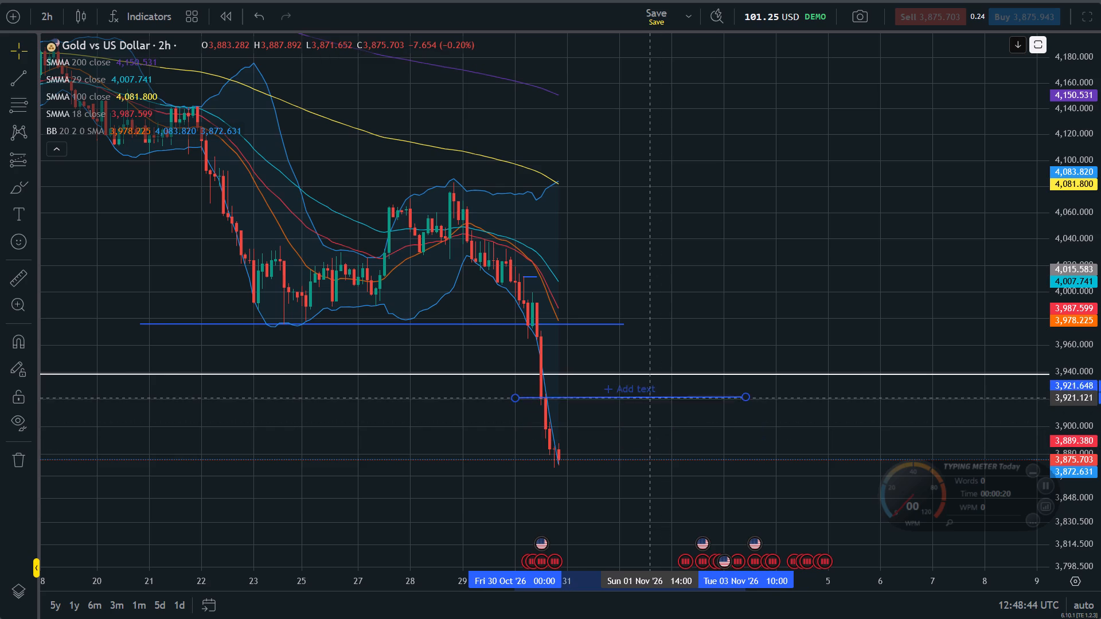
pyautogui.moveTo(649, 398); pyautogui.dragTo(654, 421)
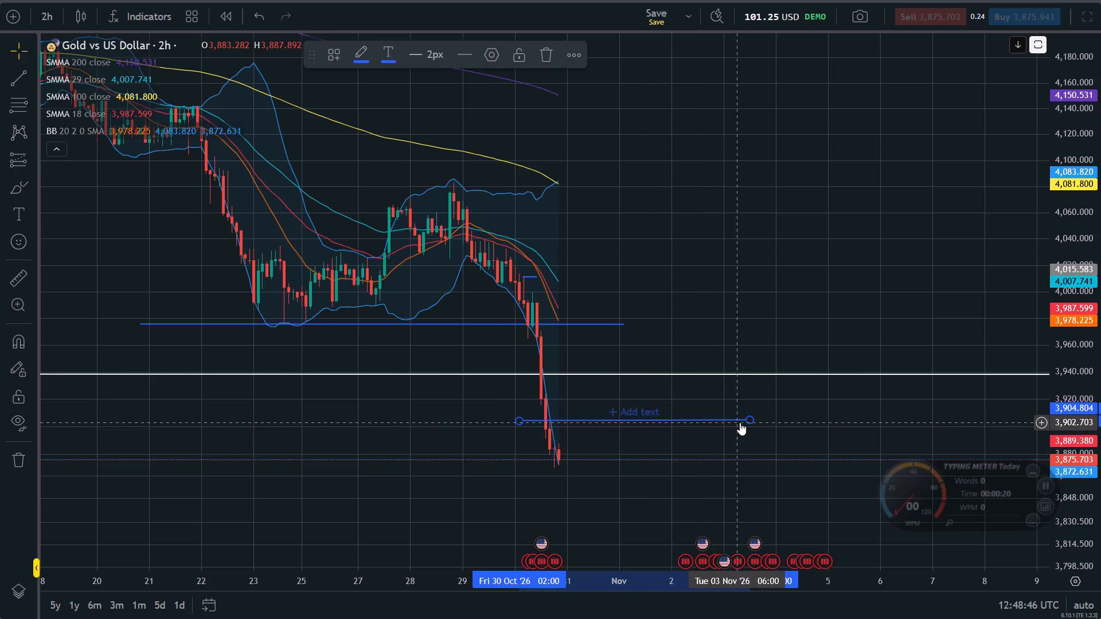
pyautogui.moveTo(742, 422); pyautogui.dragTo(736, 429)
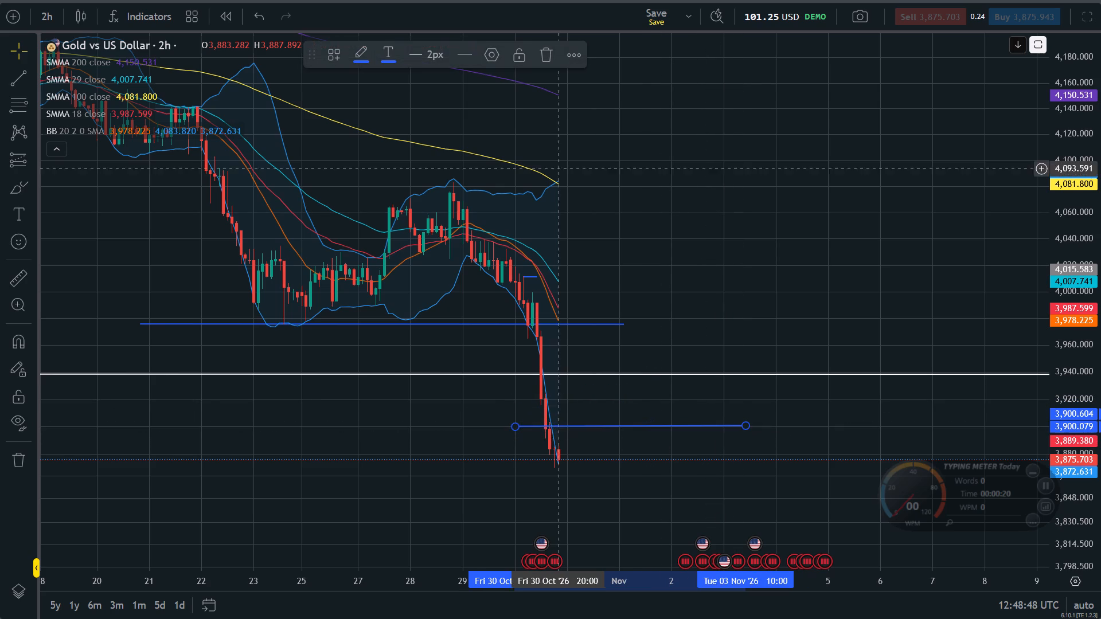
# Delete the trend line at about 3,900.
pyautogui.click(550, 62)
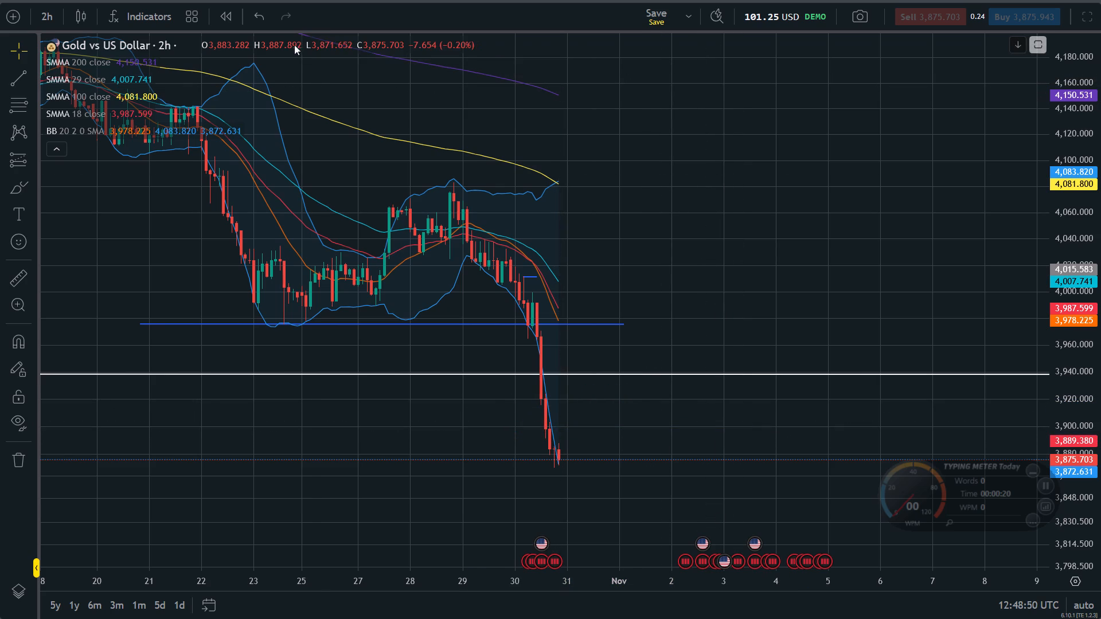
# Draw a parallel channel around the latest candles, from 26 October 14:00 to 2 November 02:00, between about 3,903 and 3,852.
pyautogui.click(26, 80)
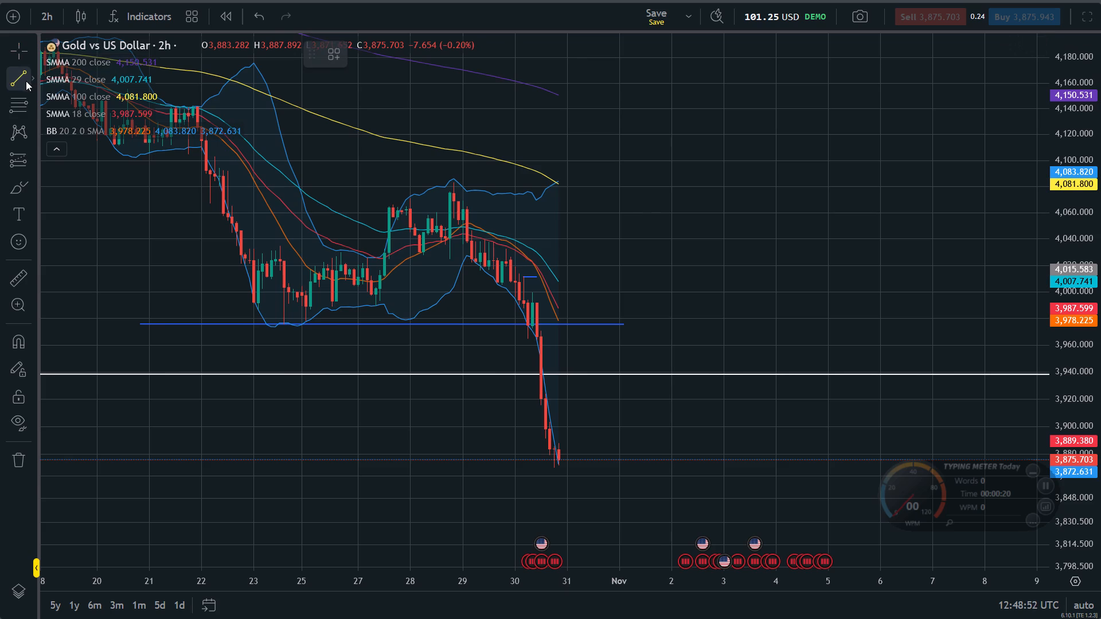
pyautogui.doubleClick(15, 70)
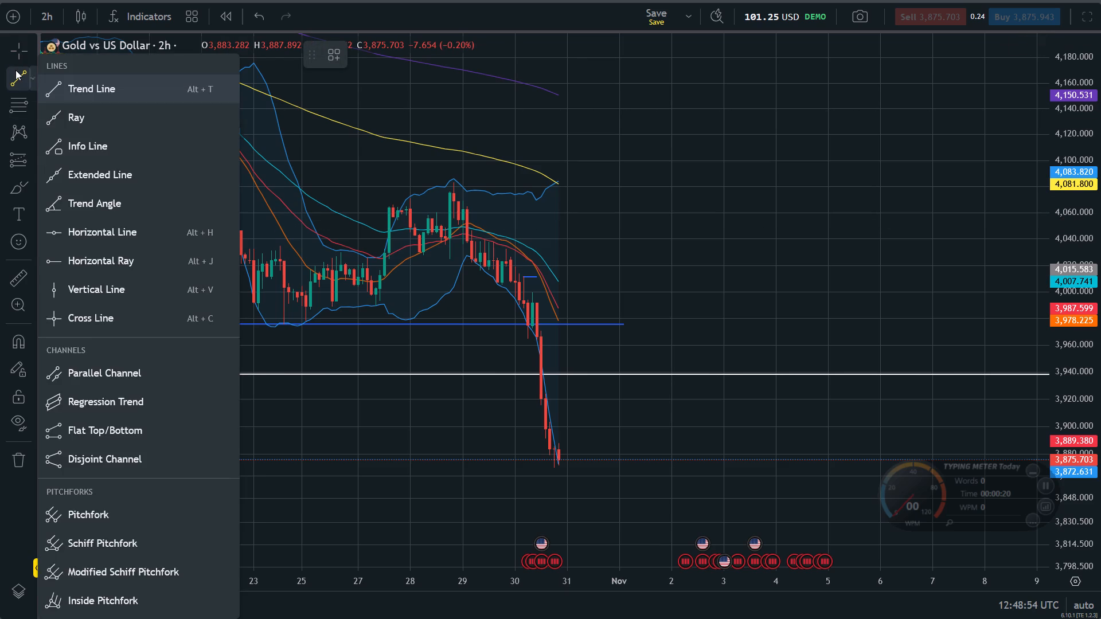
pyautogui.doubleClick(14, 77)
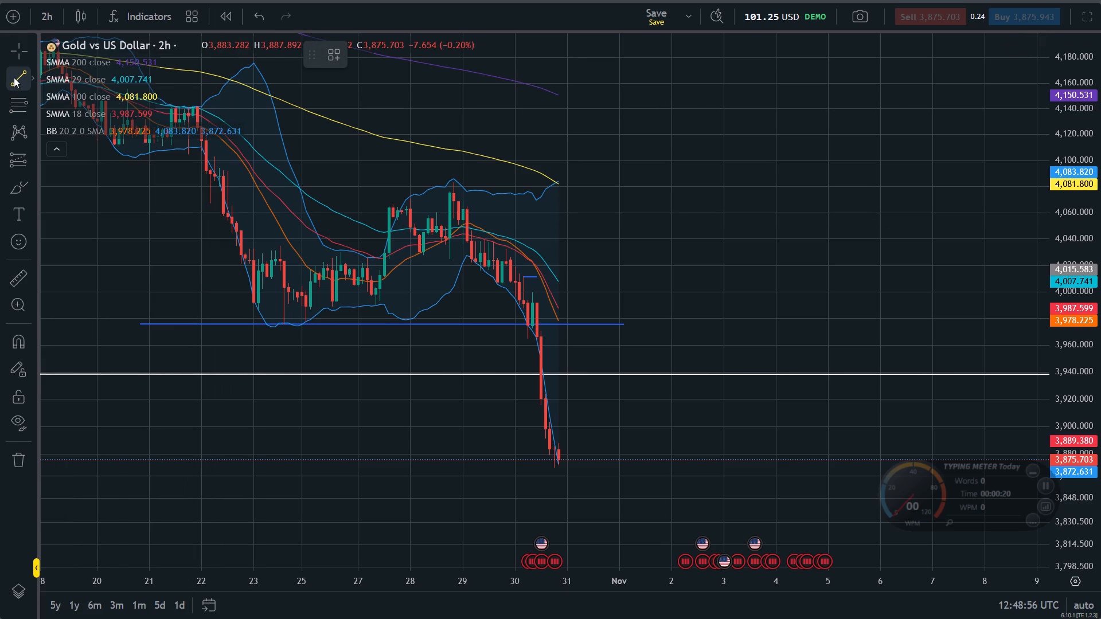
pyautogui.click(14, 77)
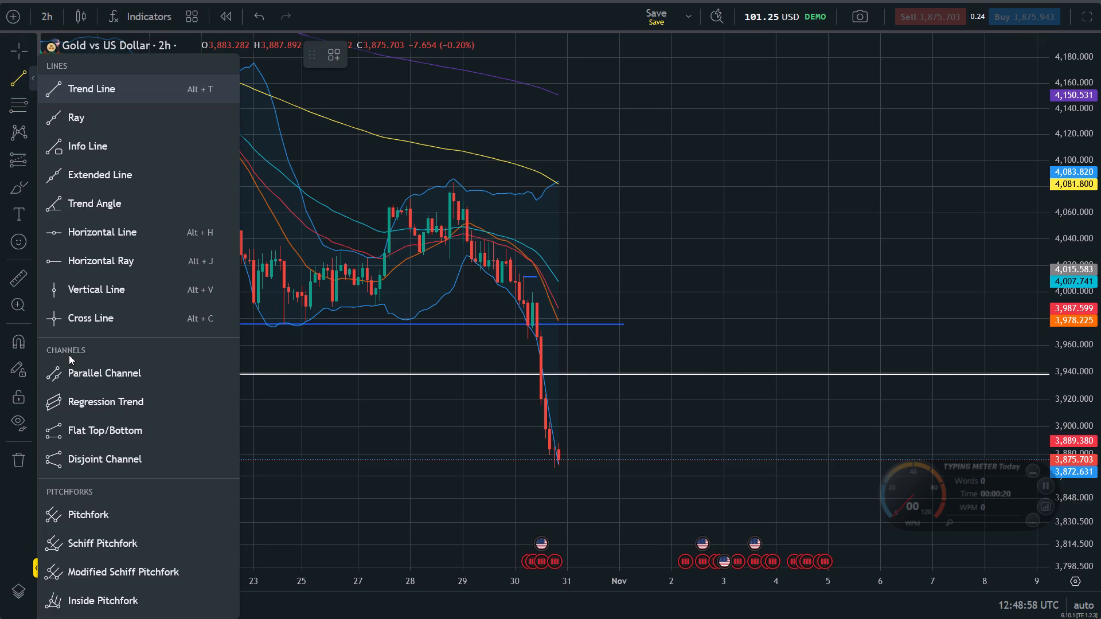
pyautogui.click(69, 368)
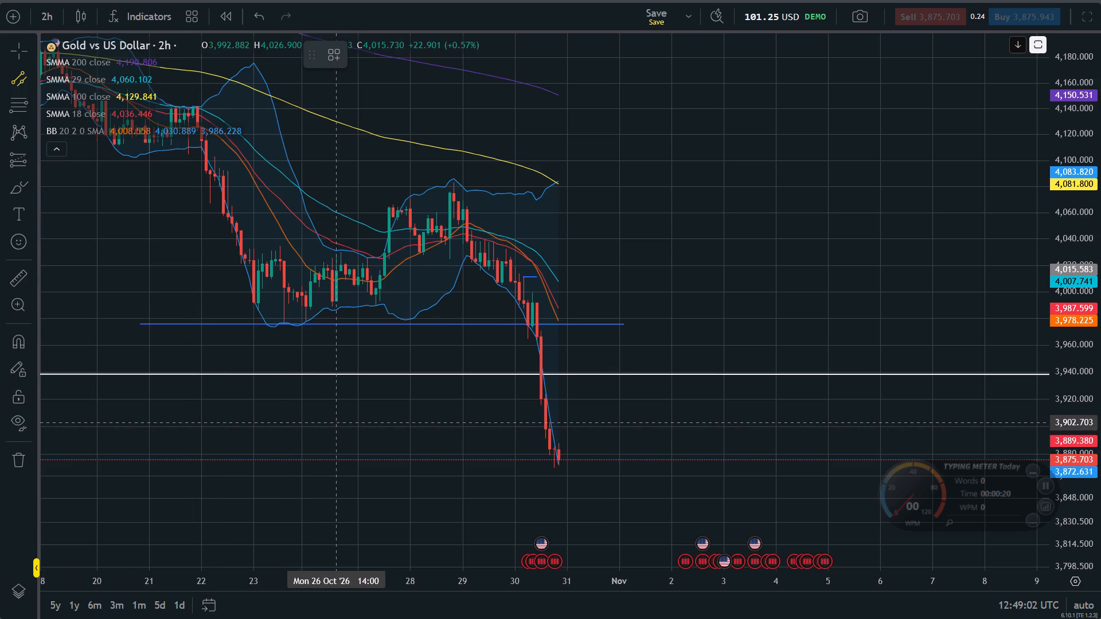
pyautogui.click(337, 422)
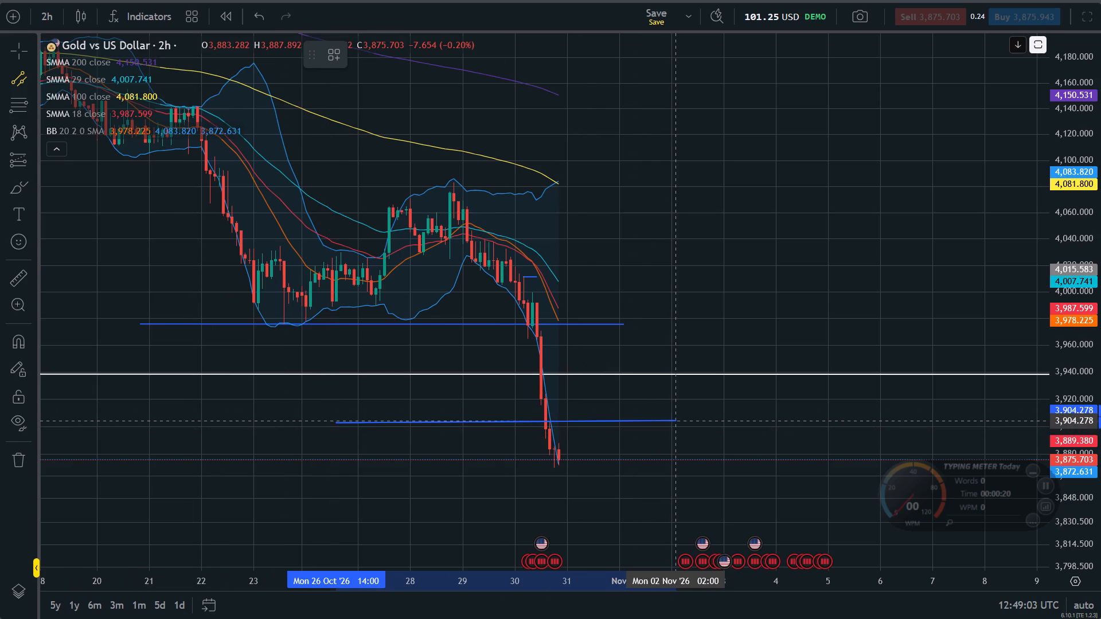
pyautogui.moveTo(676, 421); pyautogui.dragTo(685, 481)
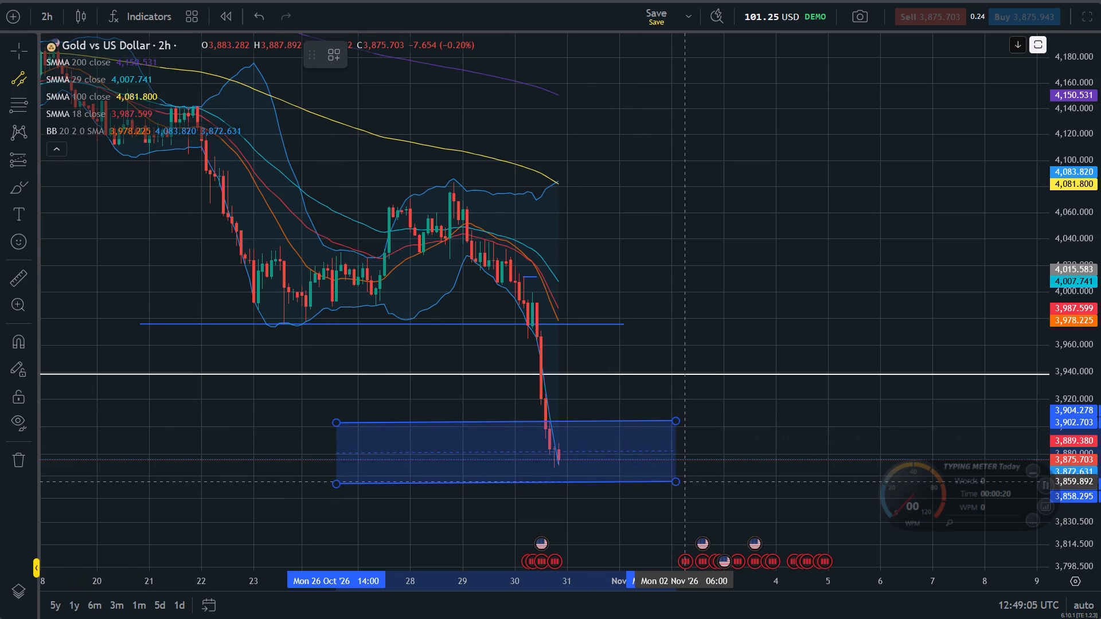
pyautogui.moveTo(685, 481); pyautogui.dragTo(685, 491)
pyautogui.moveTo(685, 491); pyautogui.dragTo(495, 483)
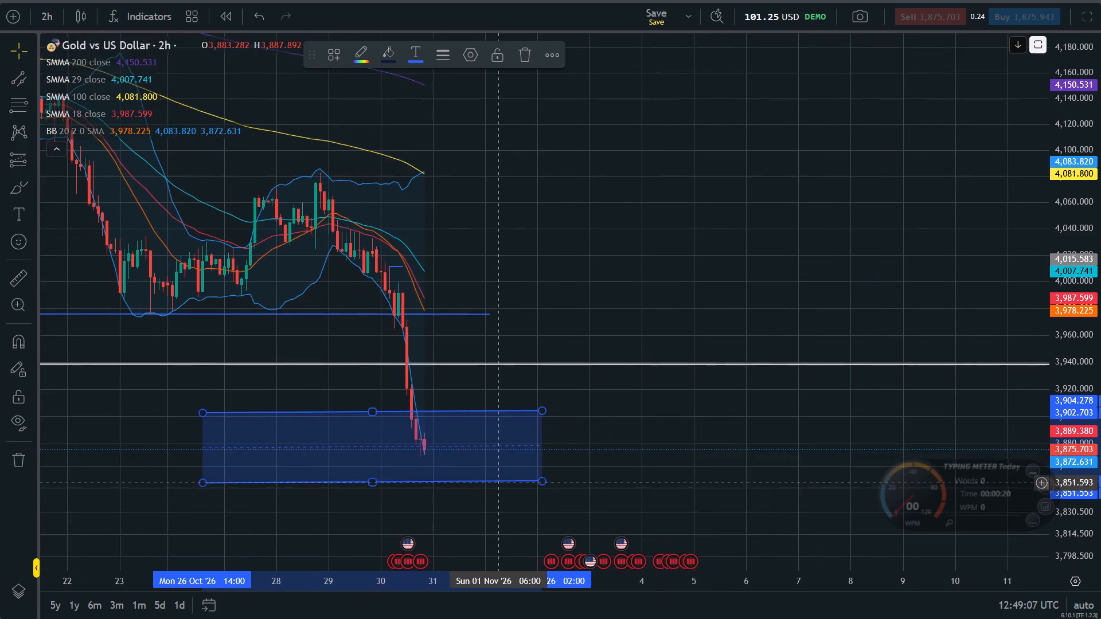
# Move the parallel channel forward in time to start at about 27 October 20:00, spanning about 3,905 to 3,853.
pyautogui.moveTo(495, 483); pyautogui.dragTo(491, 470)
pyautogui.moveTo(491, 470); pyautogui.dragTo(573, 468)
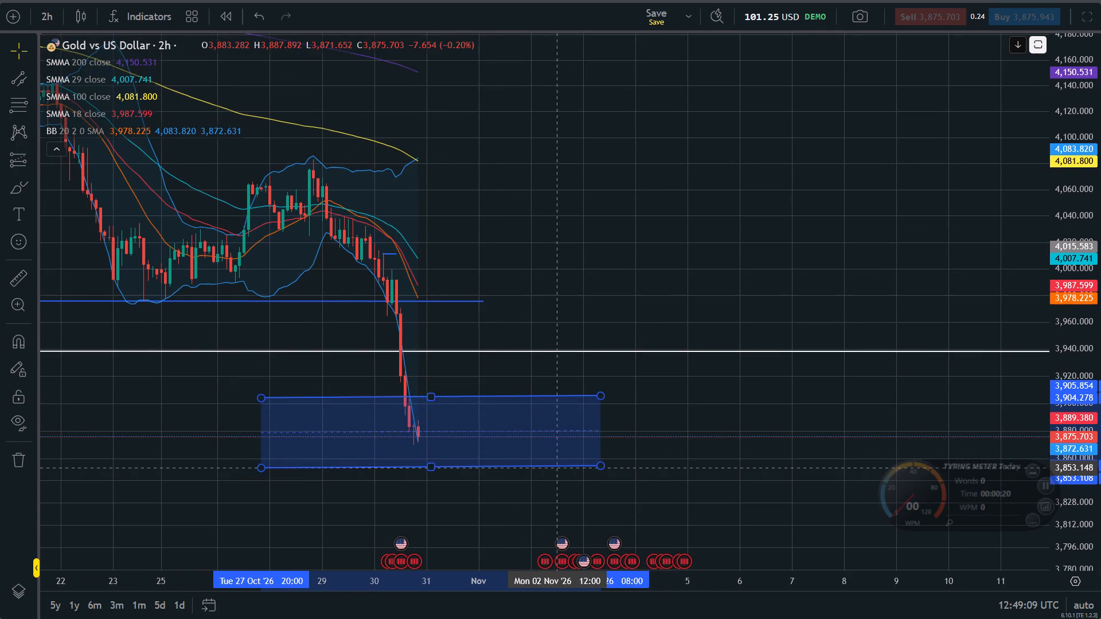
# Move the parallel channel forward in time to span 29 October 04:00 to 4 November 16:00, between about 3,903 and 3,852.
pyautogui.moveTo(573, 468); pyautogui.dragTo(628, 471)
pyautogui.click(628, 471)
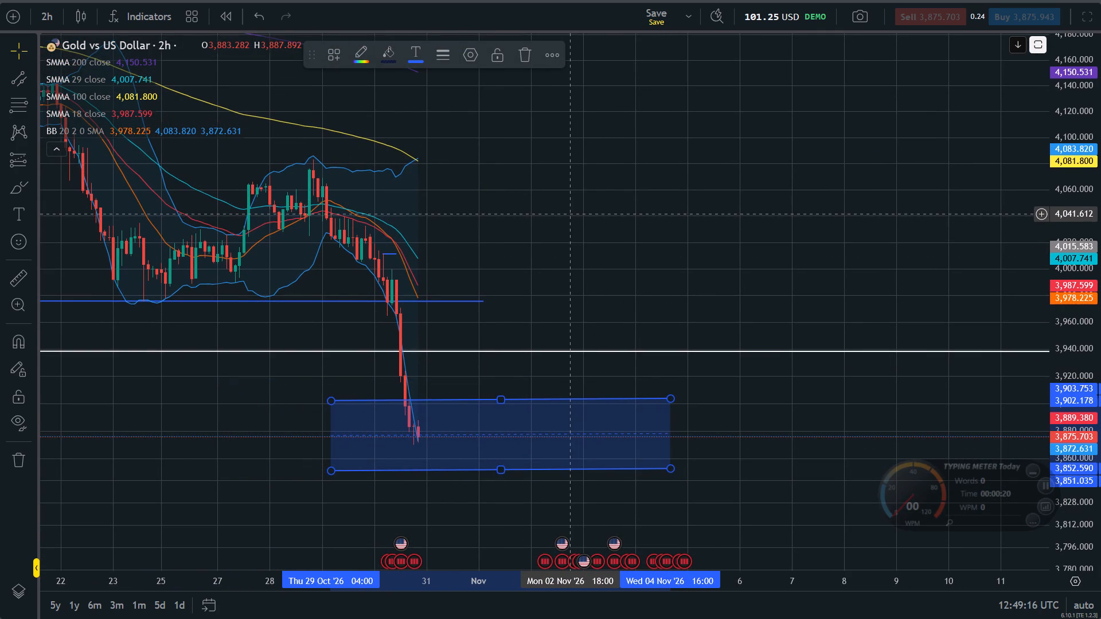
# Switch the gold chart to the 1-day timeframe.
pyautogui.click(47, 19)
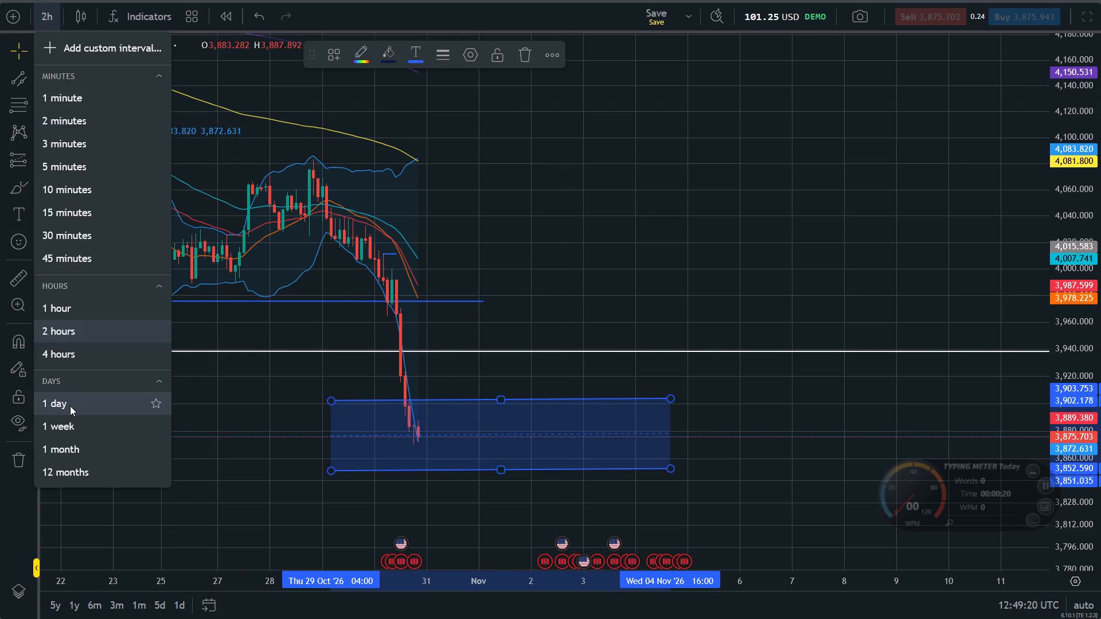
pyautogui.click(70, 406)
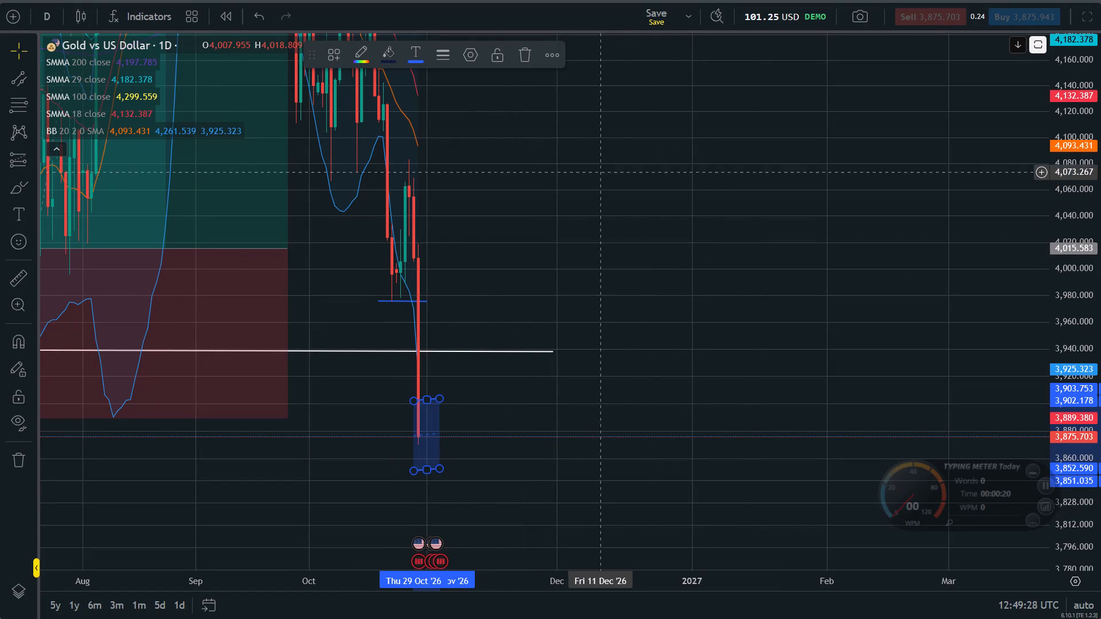
# Examine the daily gold price history from early 2026 onward against the white support line, blue level and channel.
pyautogui.scroll(2, 619, 206)
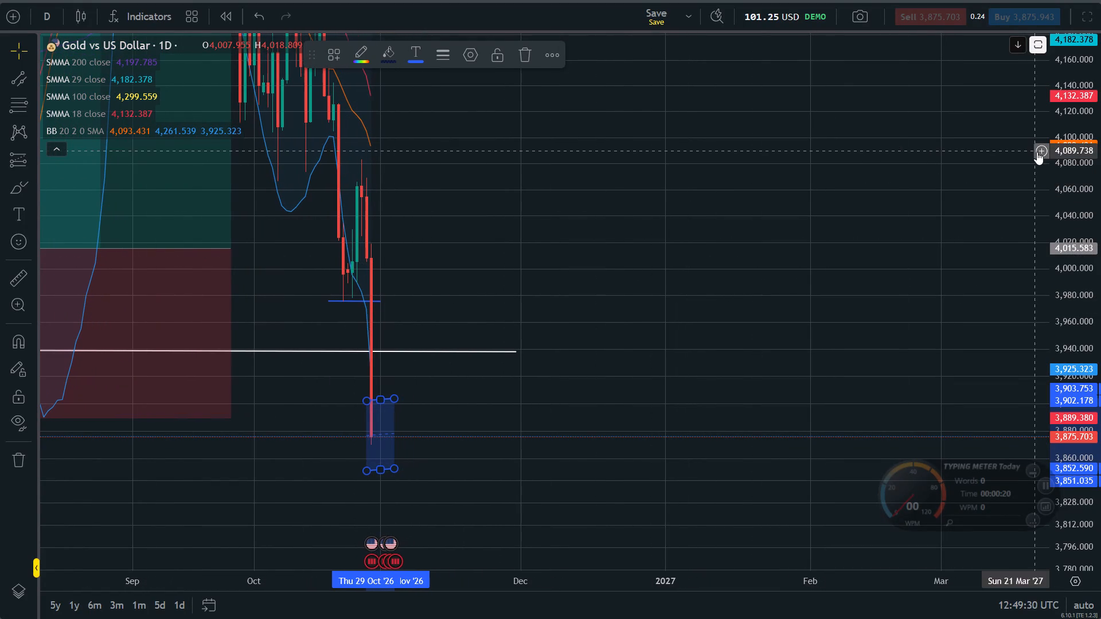
pyautogui.moveTo(1090, 161); pyautogui.dragTo(1082, 248)
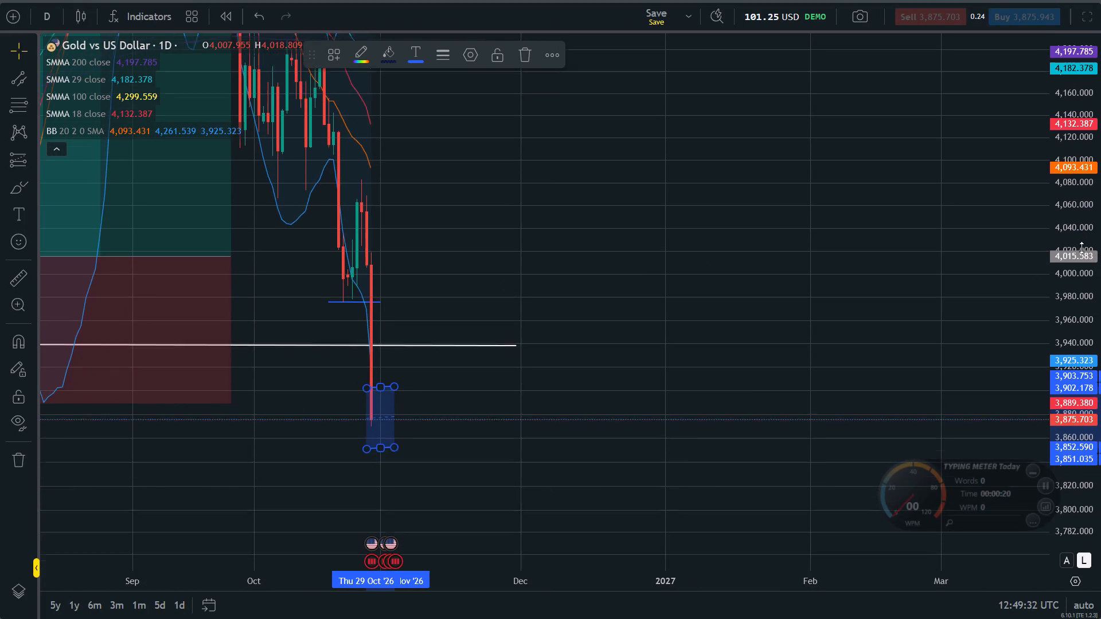
pyautogui.moveTo(1082, 248); pyautogui.dragTo(1082, 292)
pyautogui.moveTo(407, 253); pyautogui.dragTo(528, 285)
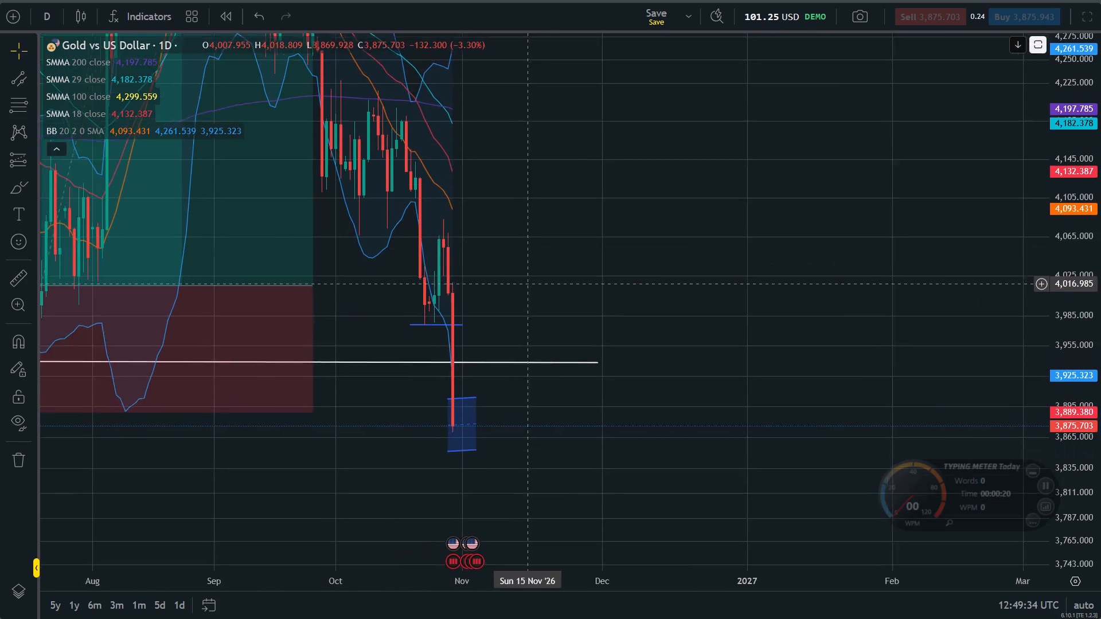
pyautogui.moveTo(528, 285); pyautogui.dragTo(735, 343)
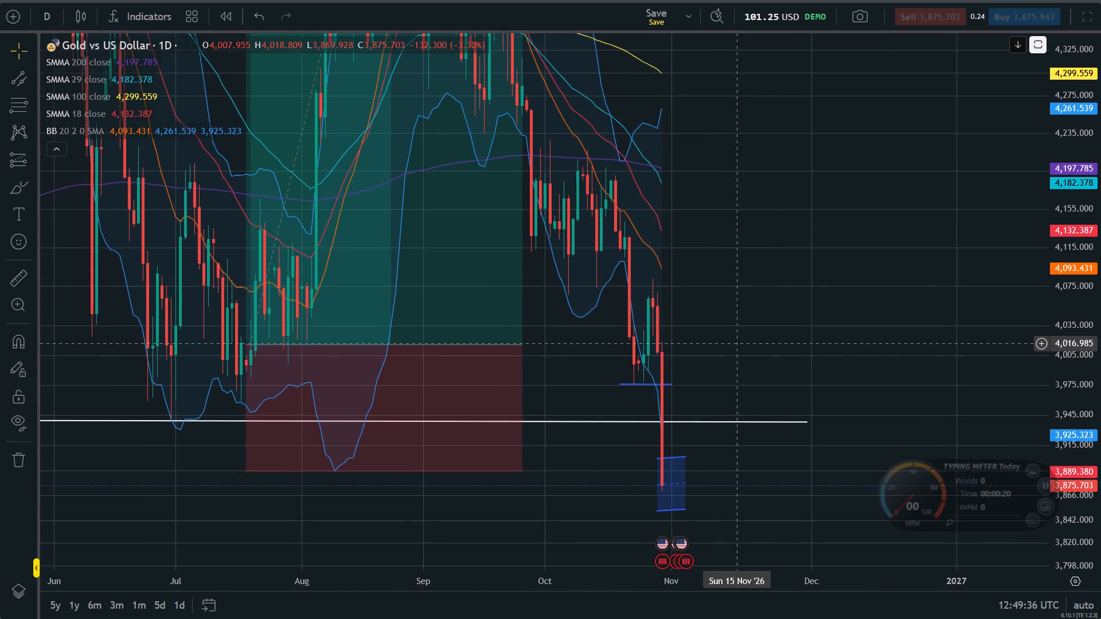
pyautogui.moveTo(735, 343); pyautogui.dragTo(815, 336)
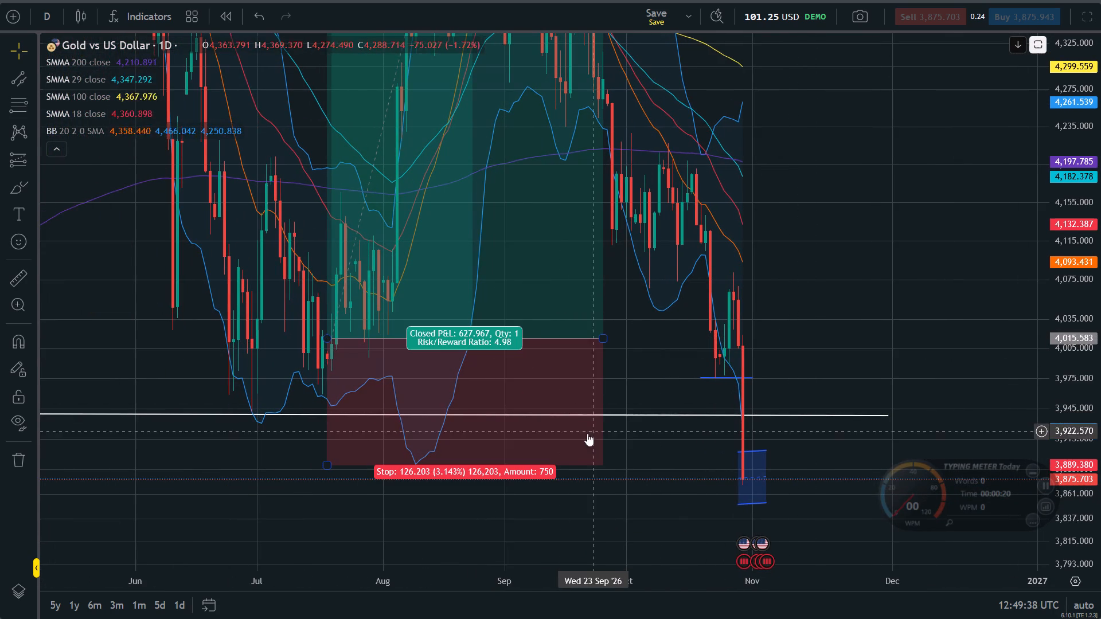
pyautogui.moveTo(227, 448); pyautogui.dragTo(767, 450)
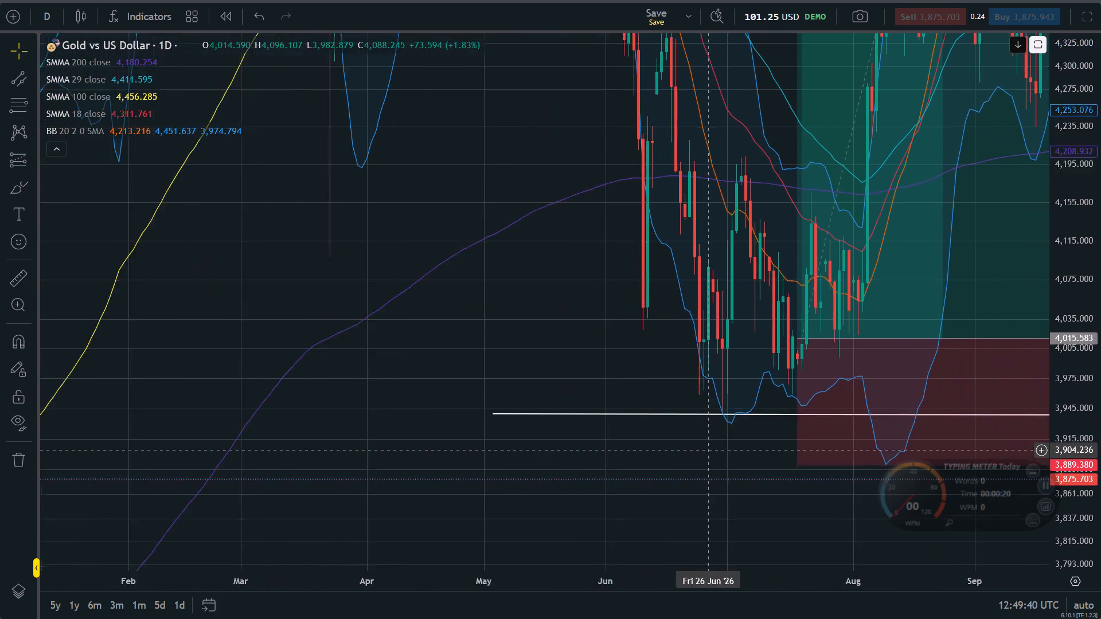
pyautogui.moveTo(767, 450); pyautogui.dragTo(315, 416)
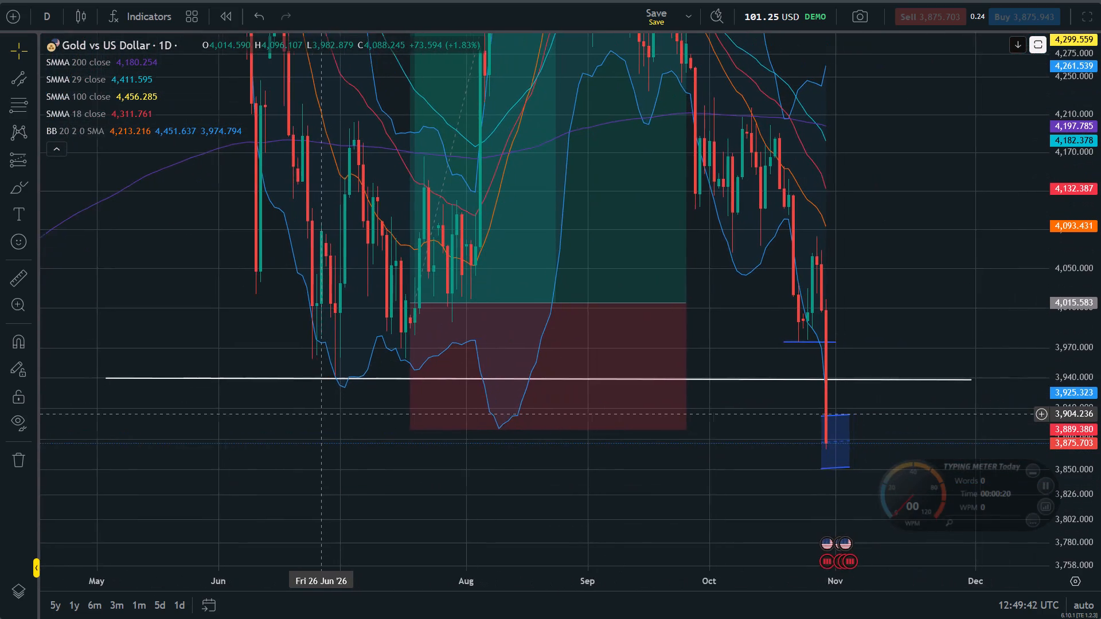
pyautogui.moveTo(315, 416); pyautogui.dragTo(266, 416)
pyautogui.click(677, 347)
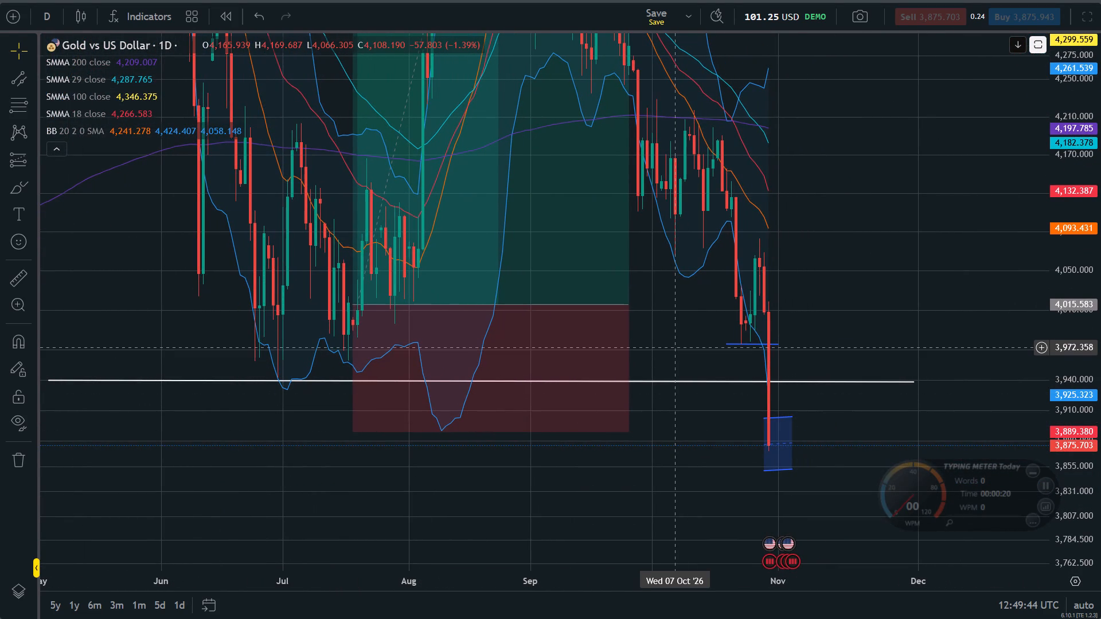
pyautogui.scroll(3, 677, 347)
pyautogui.scroll(-1, 987, 183)
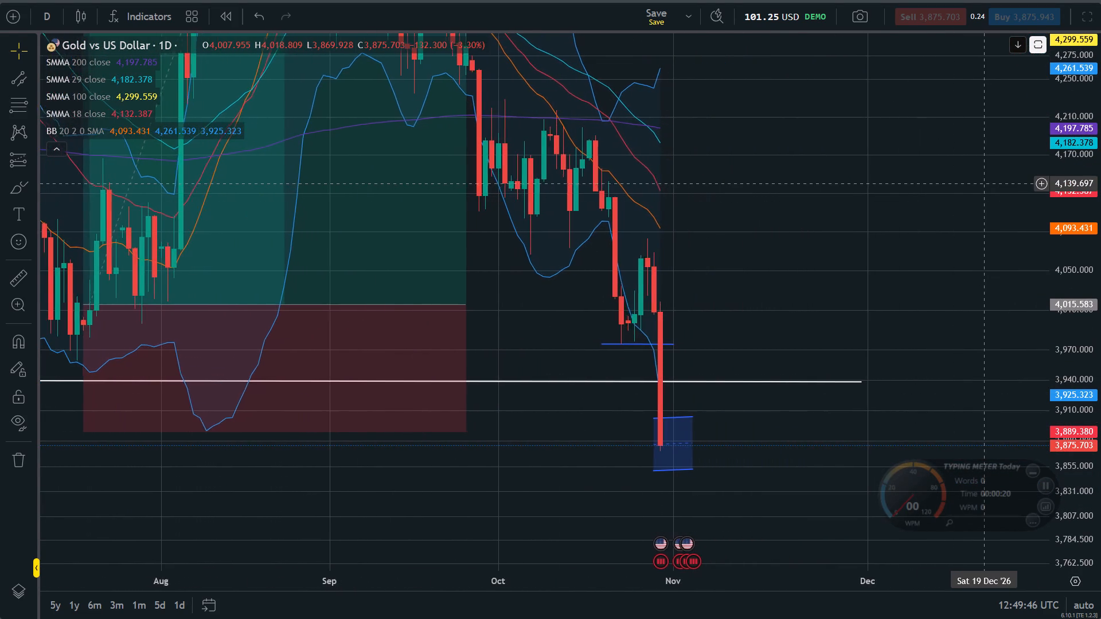
pyautogui.scroll(-2, 987, 183)
pyautogui.scroll(-1, 1083, 179)
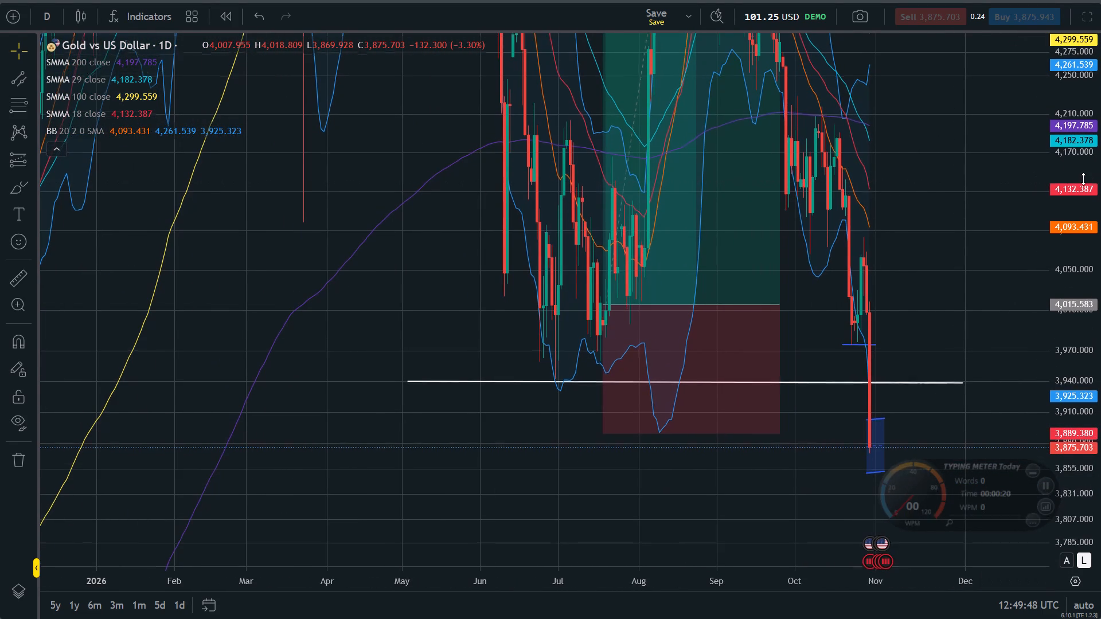
pyautogui.scroll(-9, 1083, 179)
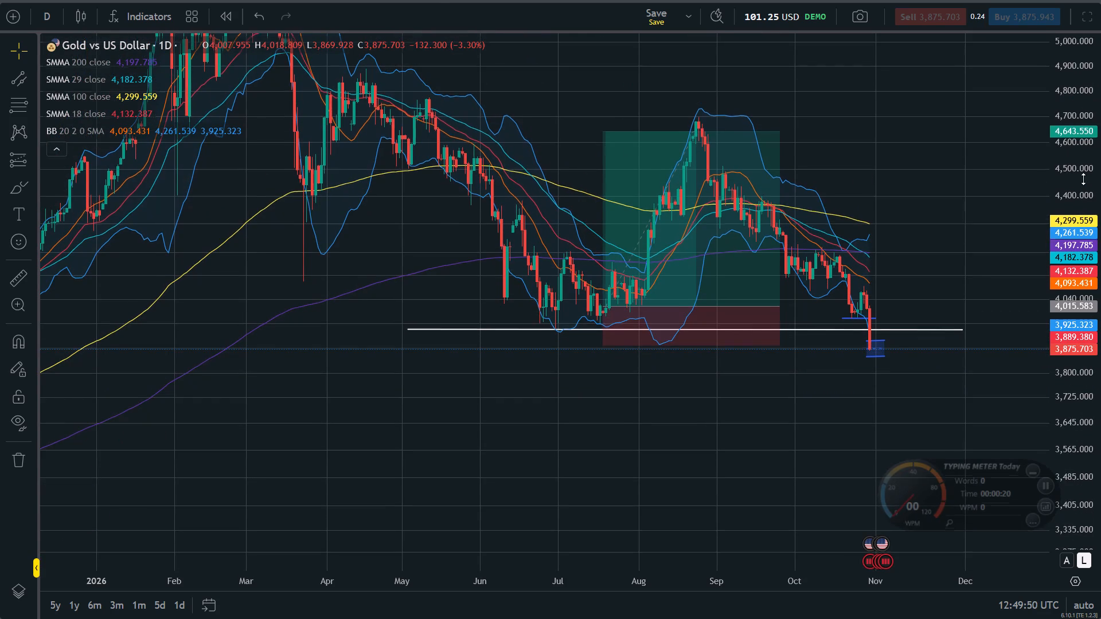
pyautogui.scroll(-2, 1083, 179)
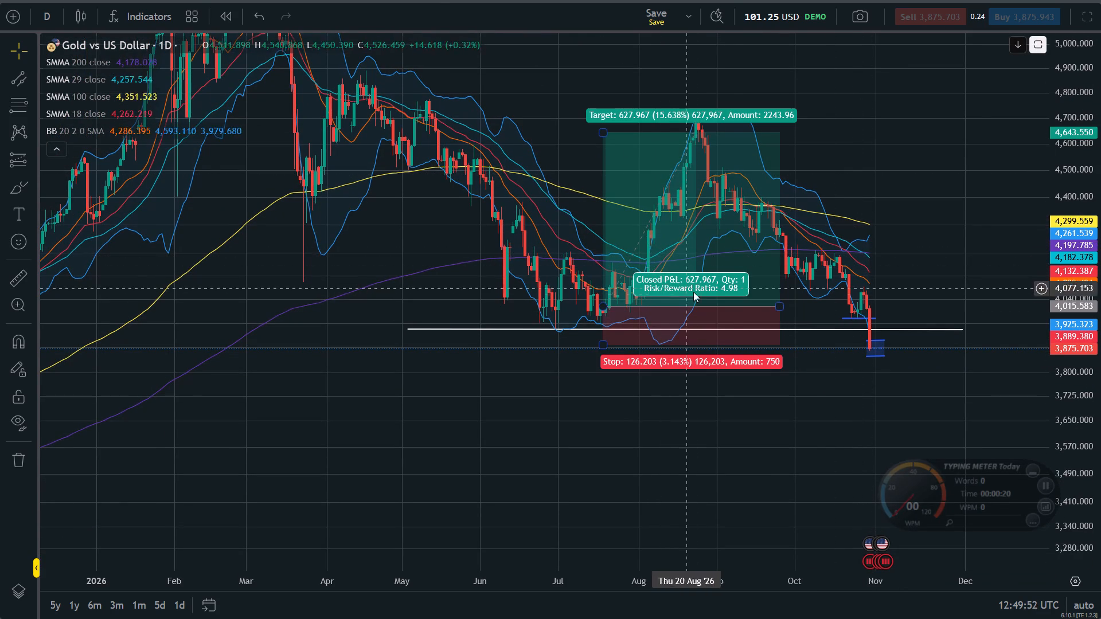
# Delete the long position projection spanning 19 July to 25 September from the daily gold chart.
pyautogui.click(736, 311)
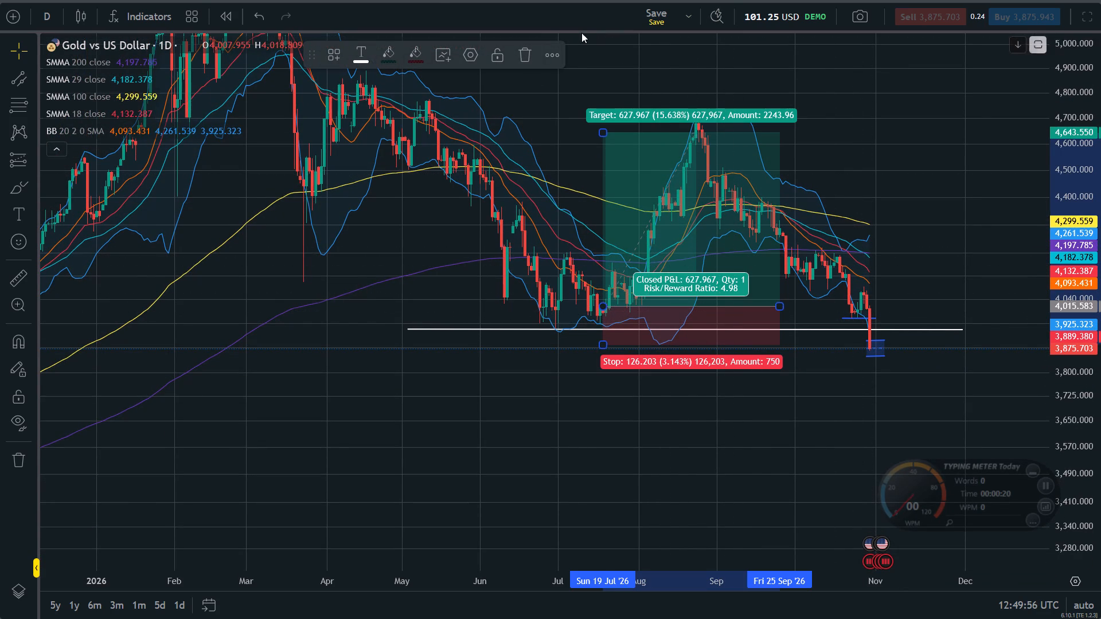
pyautogui.click(520, 59)
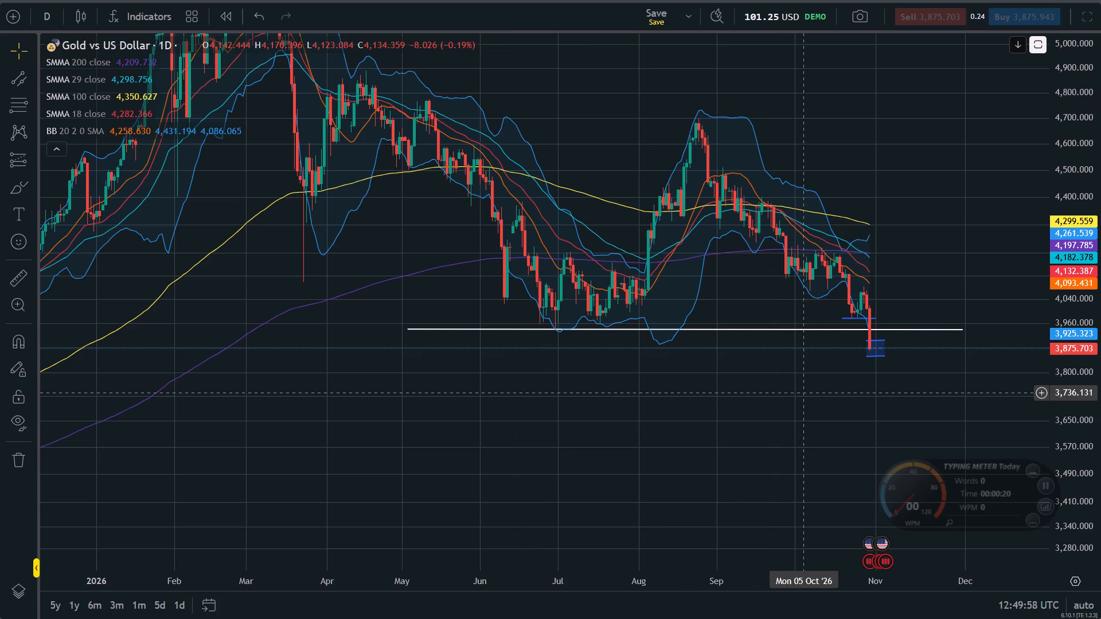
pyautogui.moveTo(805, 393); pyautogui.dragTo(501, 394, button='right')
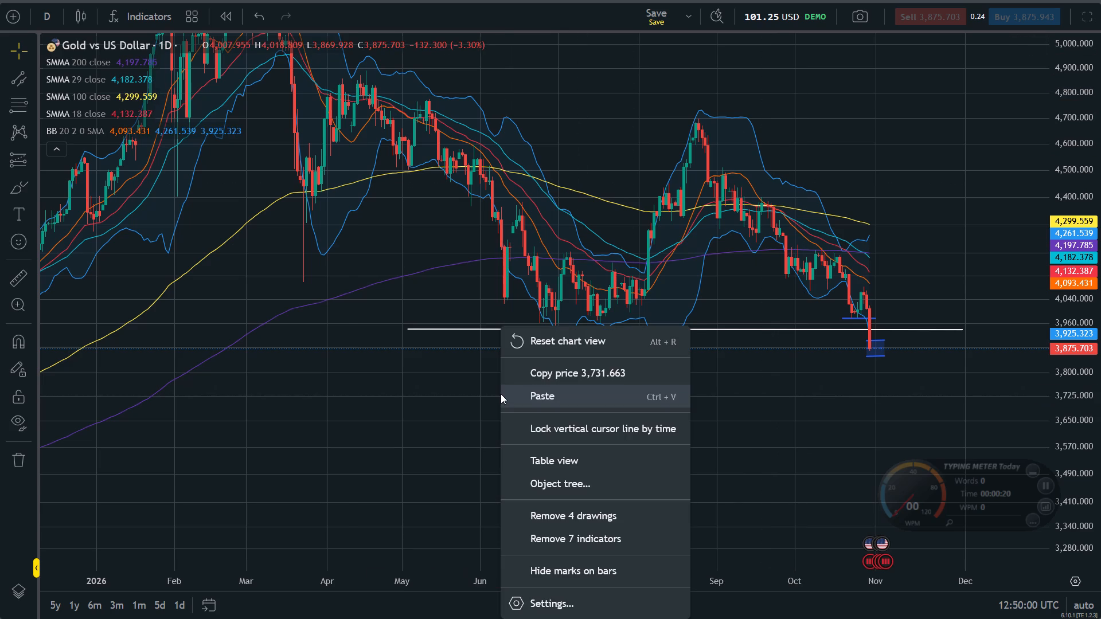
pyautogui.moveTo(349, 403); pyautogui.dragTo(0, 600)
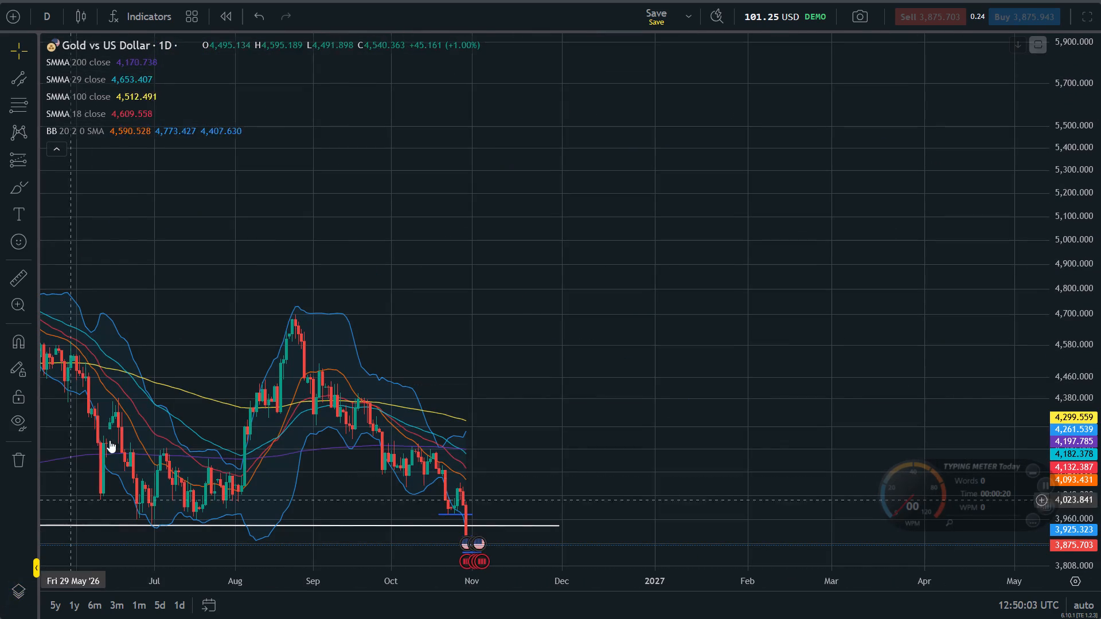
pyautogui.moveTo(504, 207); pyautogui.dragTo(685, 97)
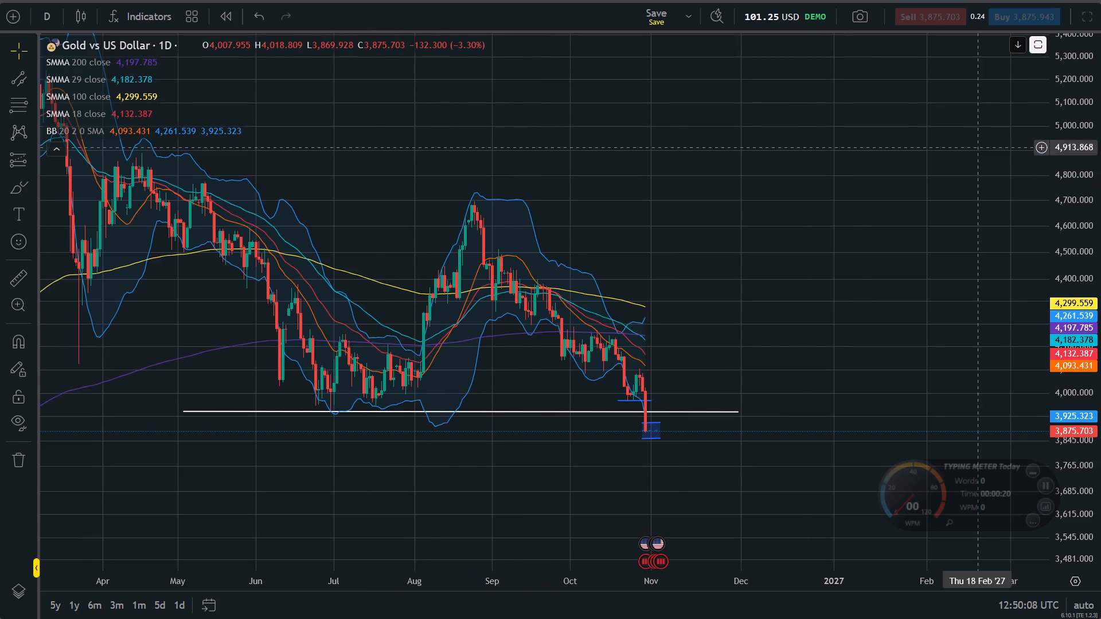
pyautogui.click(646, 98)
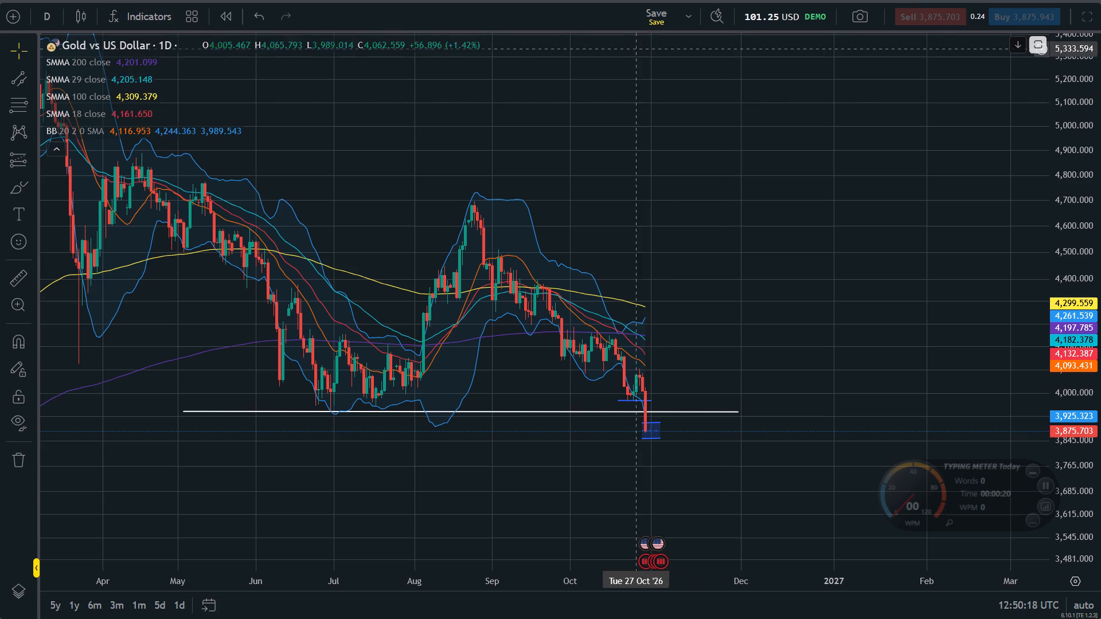
# Leave the full-screen chart view and open the USOIL chart from the favourite instruments.
pyautogui.click(1084, 14)
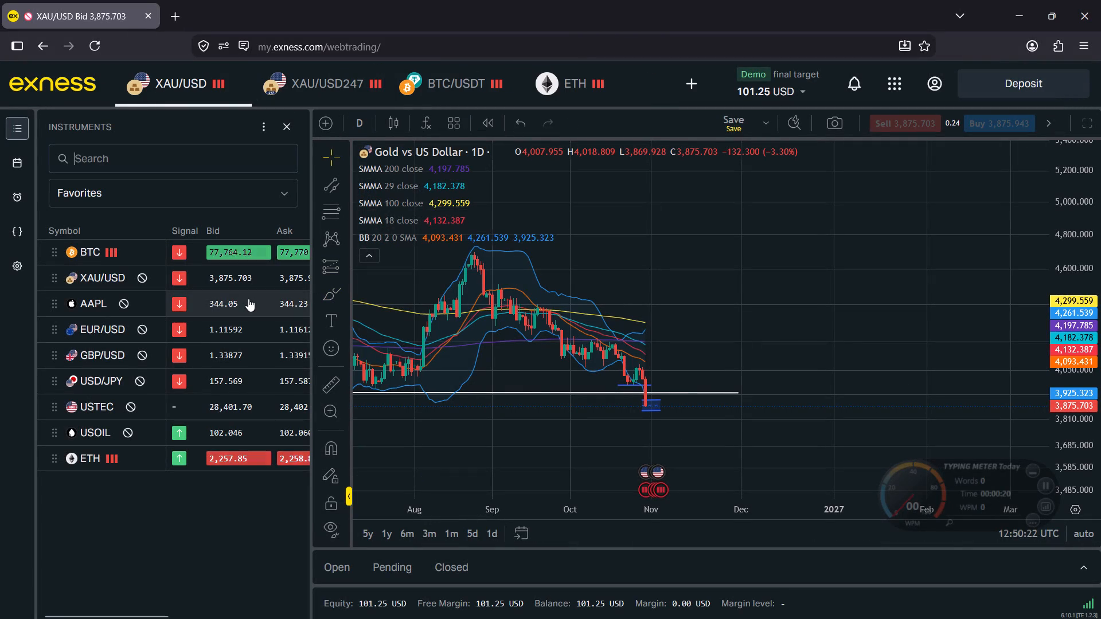
pyautogui.click(143, 435)
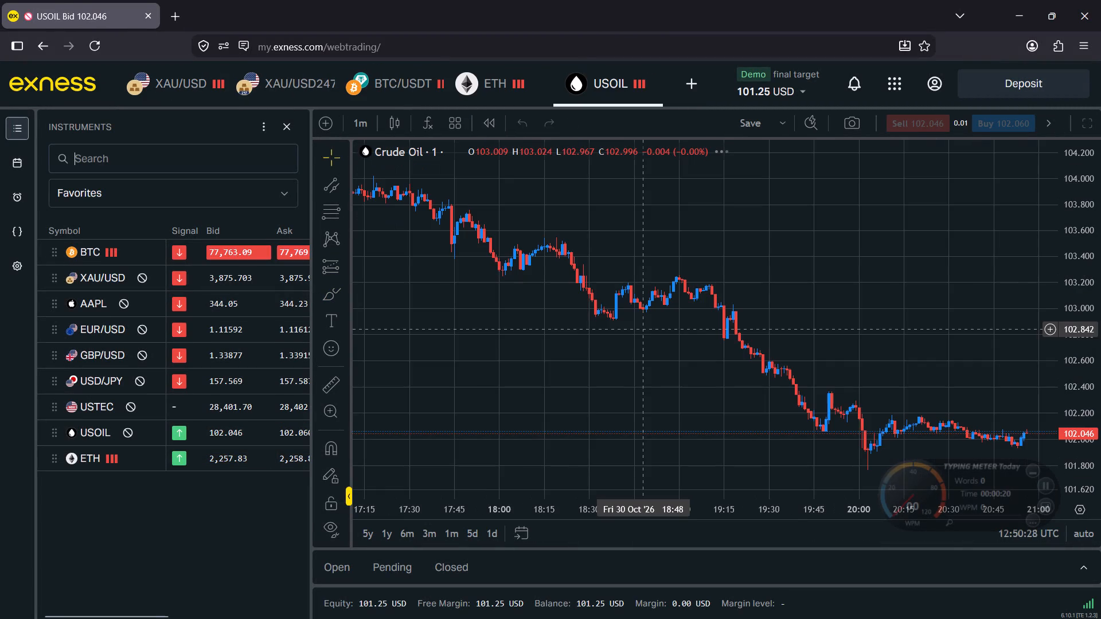
# Switch the Crude Oil chart to the 1-day timeframe.
pyautogui.click(362, 128)
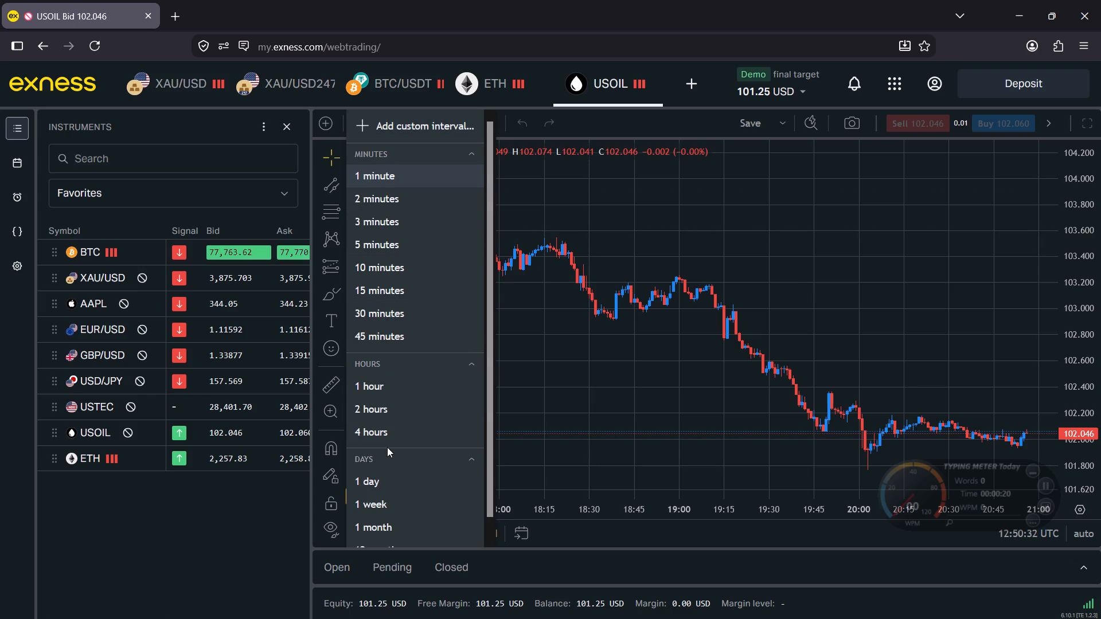
pyautogui.click(390, 482)
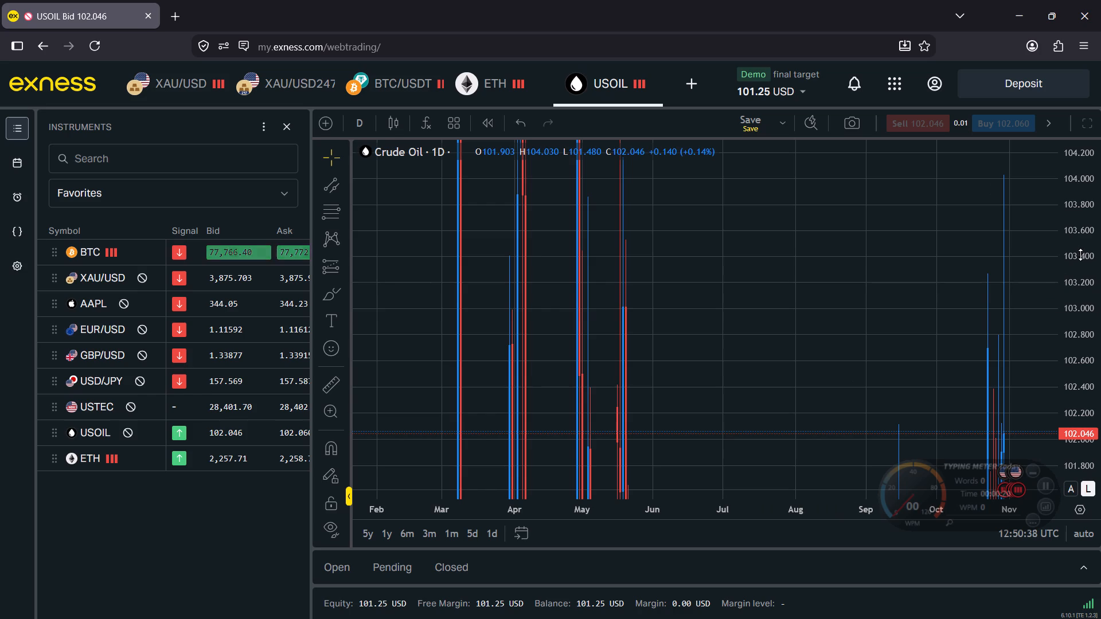
# Draw a horizontal trend line at about 104.77 from 8 May to 17 November 2026 on the daily Crude Oil chart.
pyautogui.moveTo(1080, 267); pyautogui.dragTo(1055, 495)
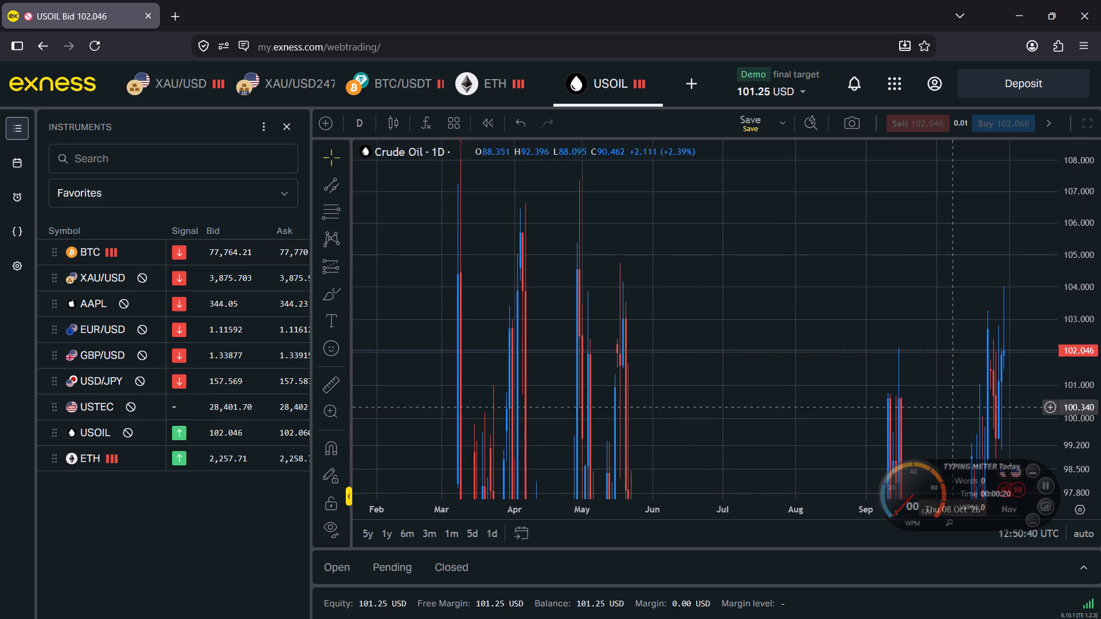
pyautogui.moveTo(907, 277); pyautogui.dragTo(670, 205)
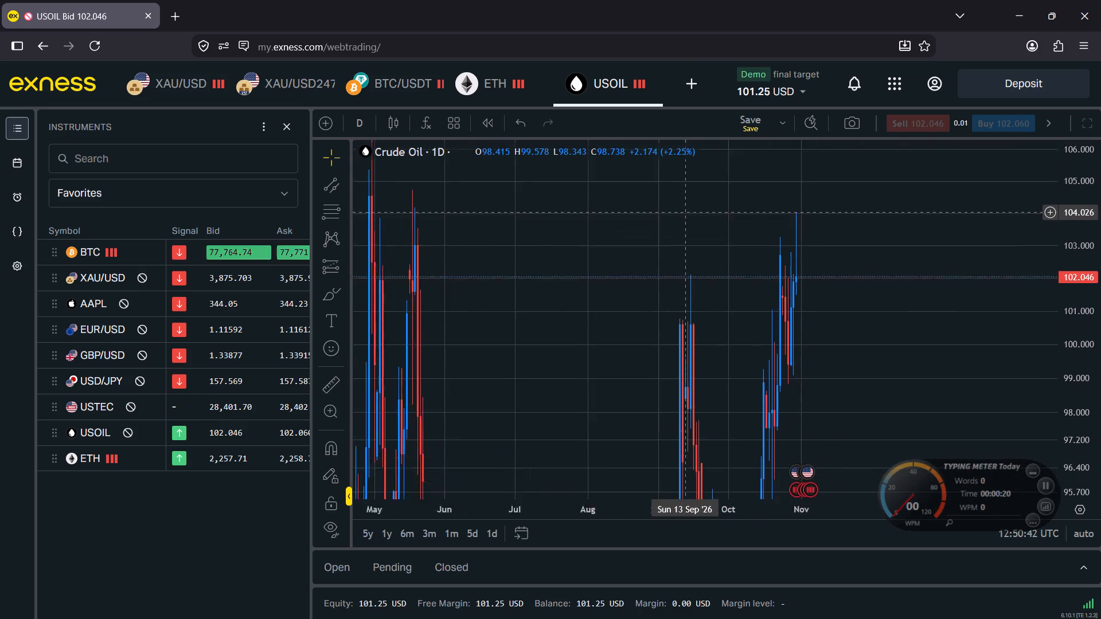
pyautogui.moveTo(670, 205); pyautogui.dragTo(665, 202)
pyautogui.moveTo(1072, 231); pyautogui.dragTo(1060, 306)
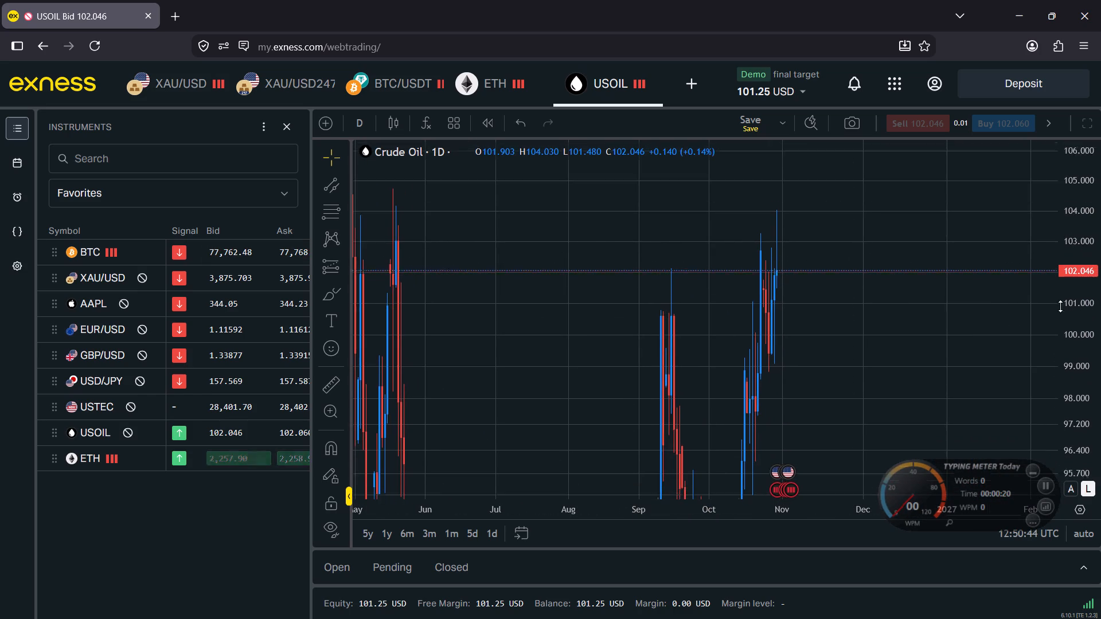
pyautogui.moveTo(1060, 306); pyautogui.dragTo(1053, 410)
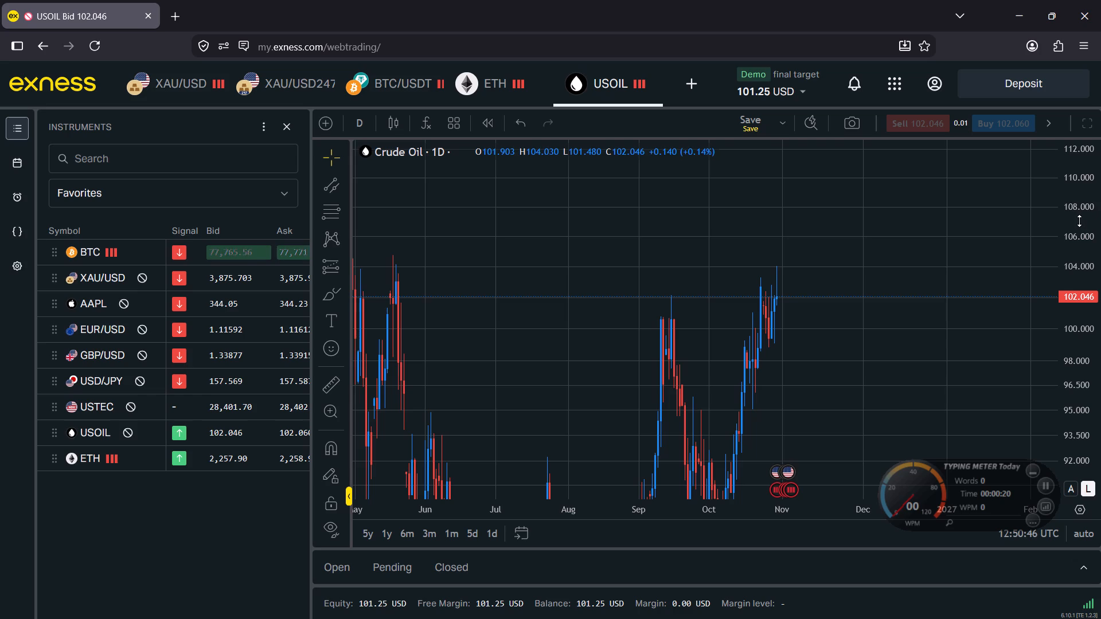
pyautogui.moveTo(1083, 227); pyautogui.dragTo(1083, 351)
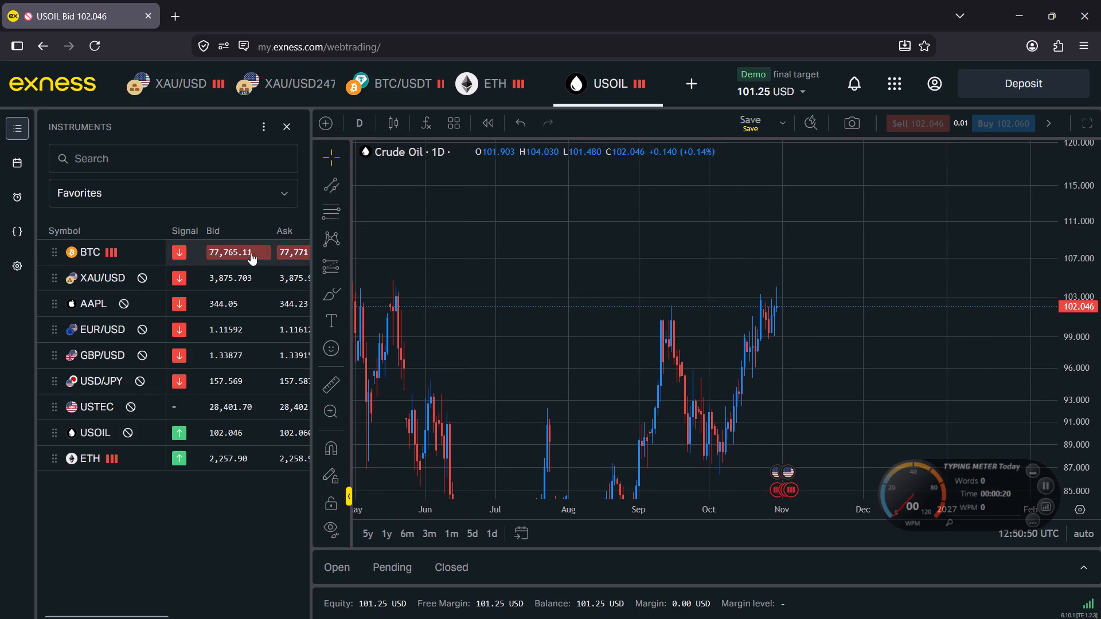
pyautogui.click(333, 187)
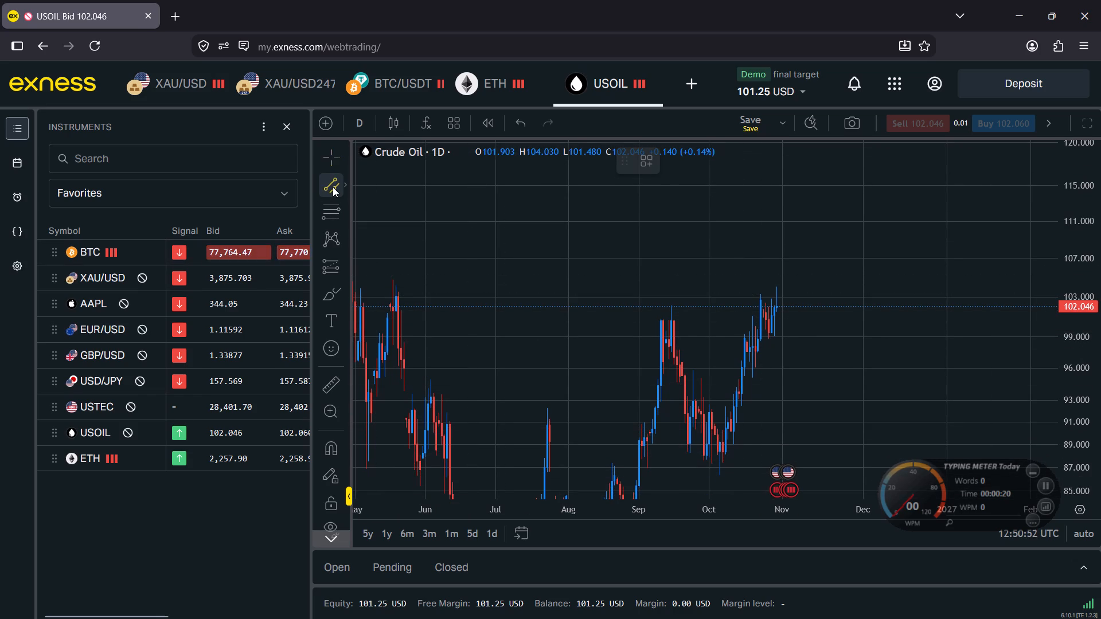
pyautogui.doubleClick(342, 188)
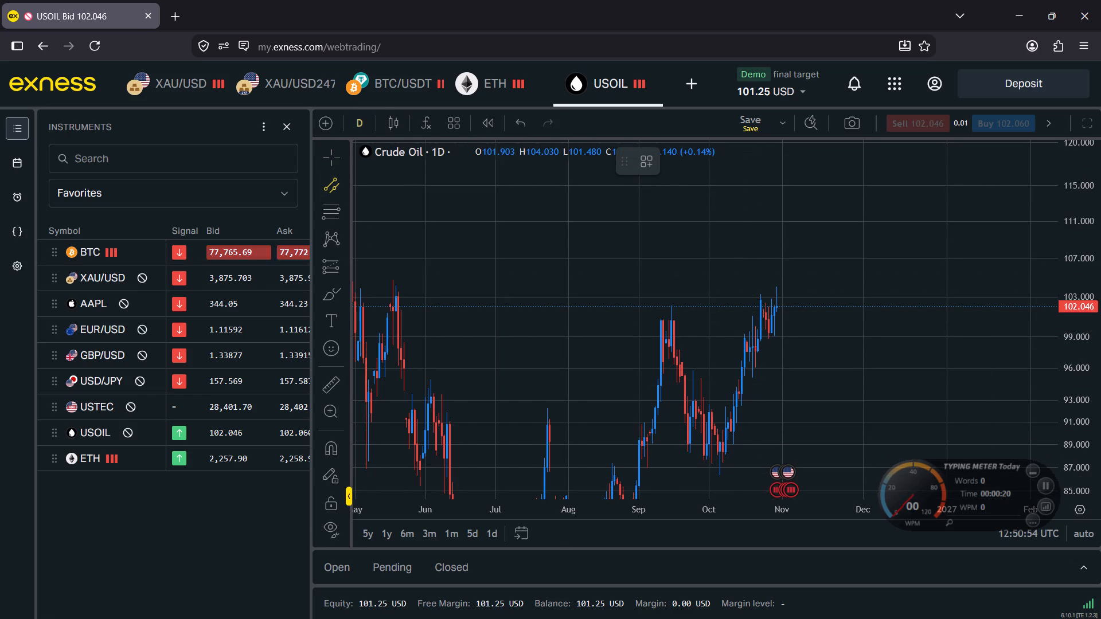
pyautogui.click(339, 182)
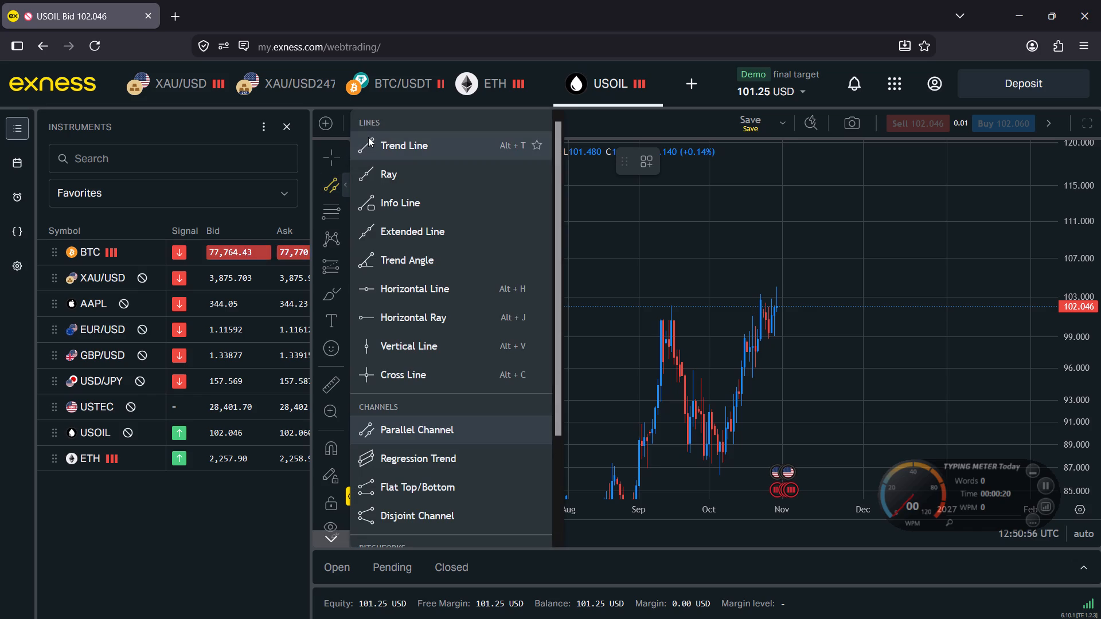
pyautogui.click(368, 137)
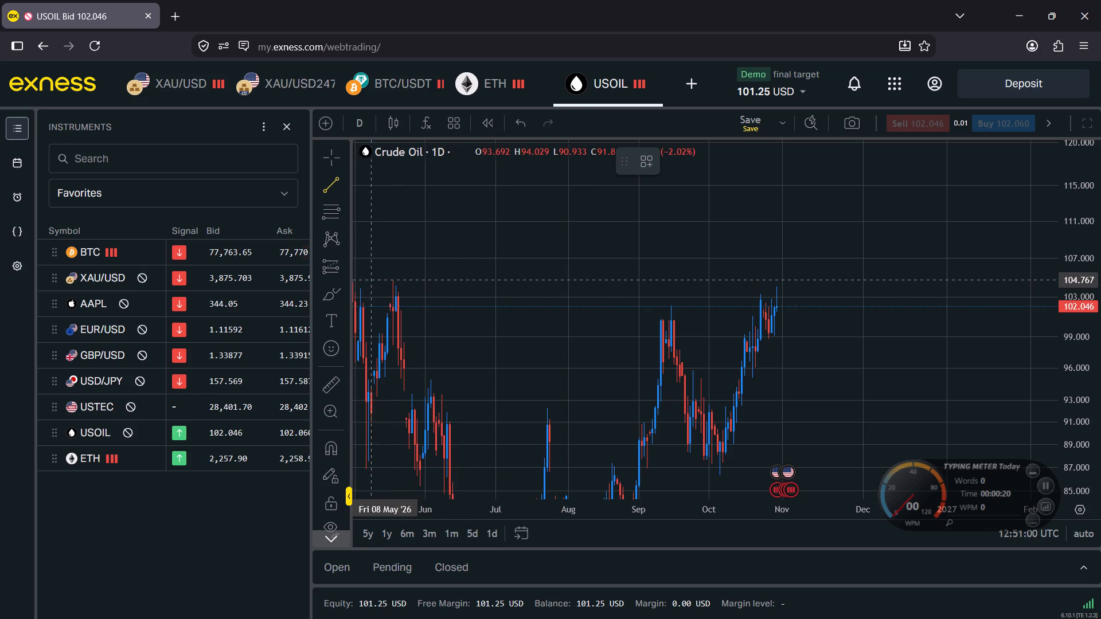
pyautogui.moveTo(372, 279); pyautogui.dragTo(828, 275)
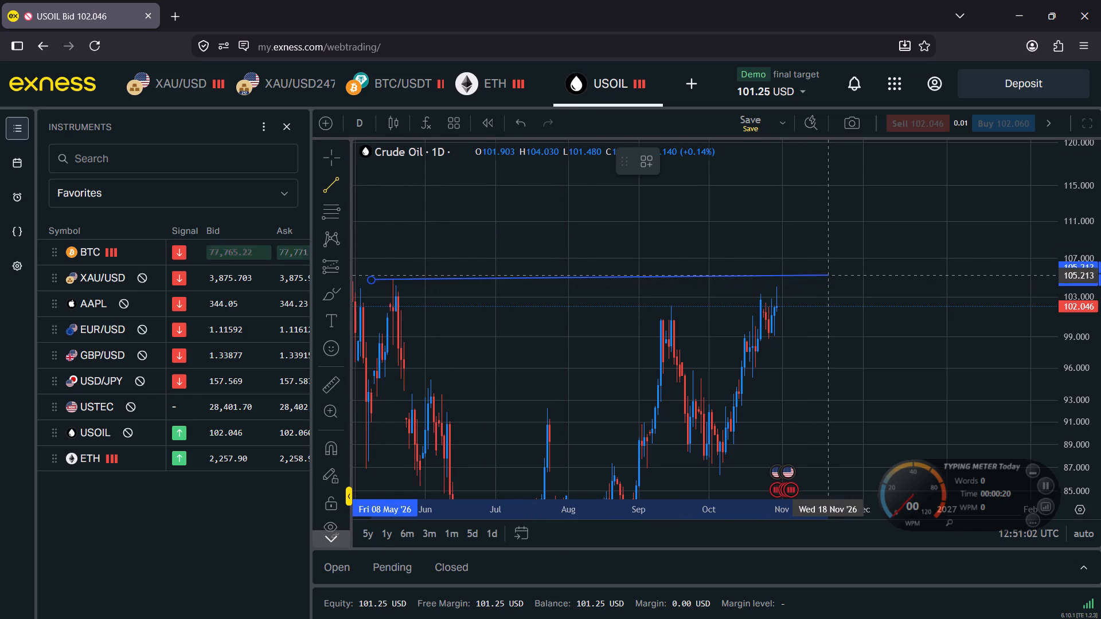
pyautogui.moveTo(828, 275); pyautogui.dragTo(827, 281)
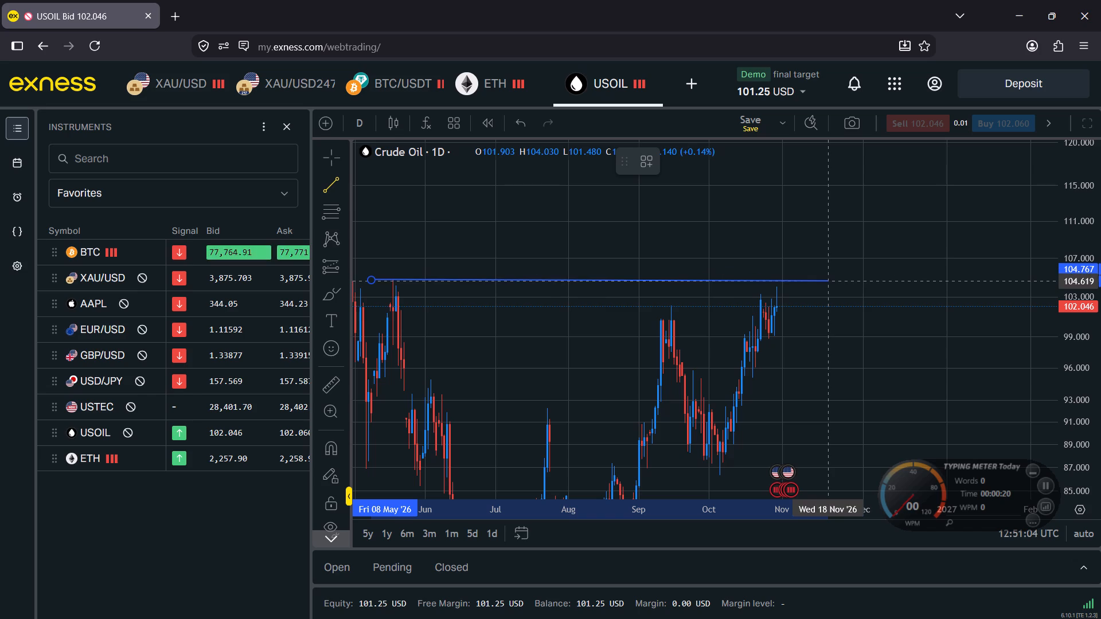
pyautogui.moveTo(827, 281); pyautogui.dragTo(826, 279)
pyautogui.click(826, 279)
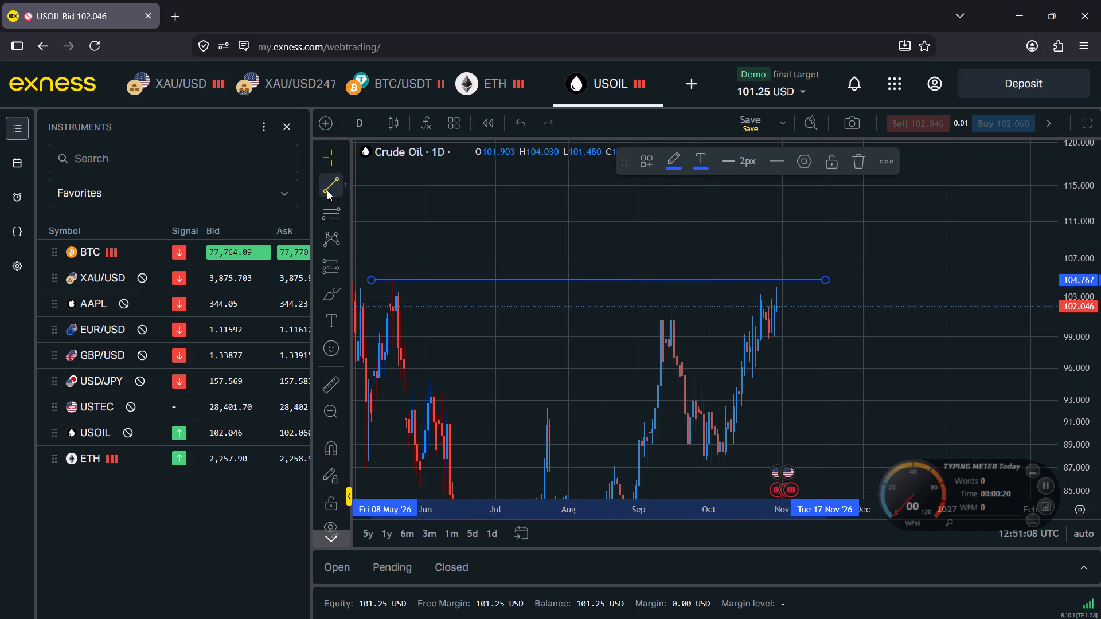
# Draw a near-horizontal trend line at about 102 from 1 September to 30 November 2026 on the daily Crude Oil chart.
pyautogui.click(327, 189)
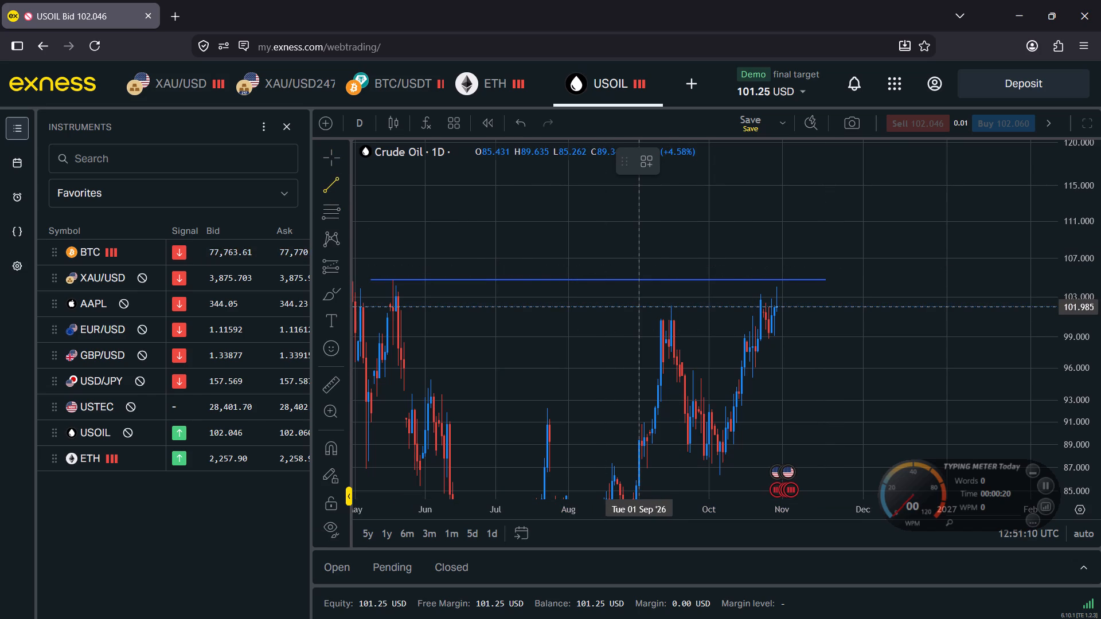
pyautogui.click(638, 307)
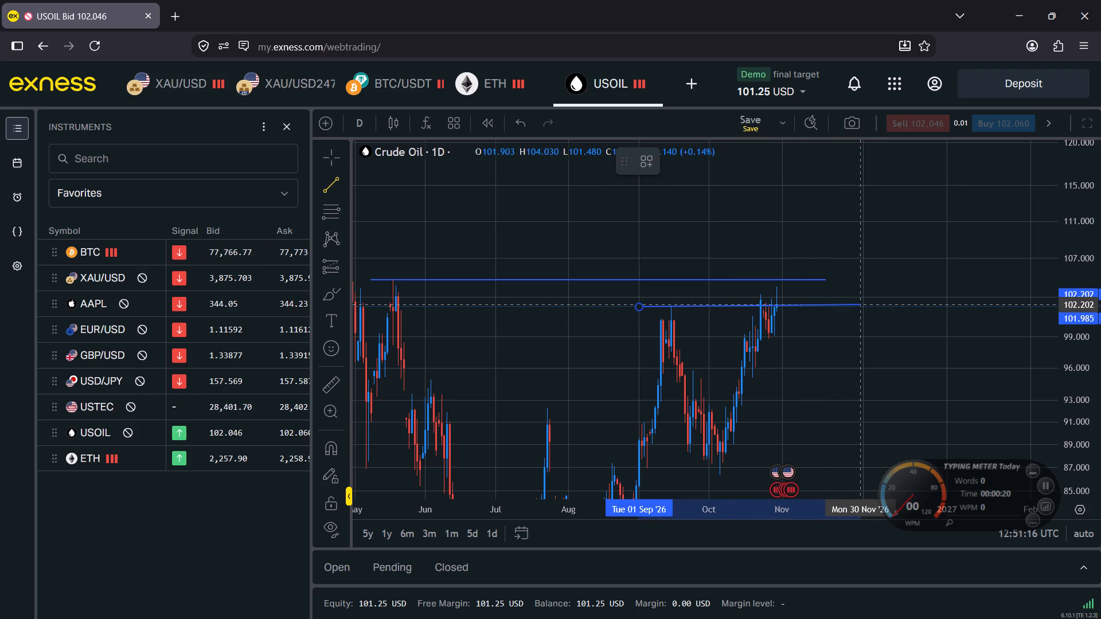
pyautogui.click(861, 307)
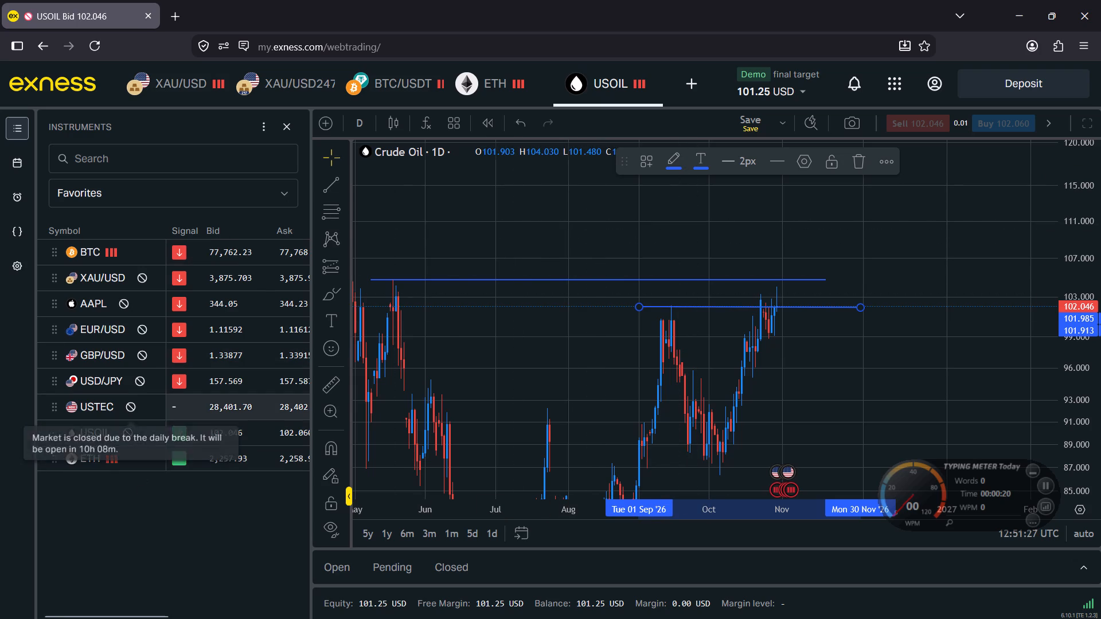
# Open the ETH chart from the favourite instruments and set its timeframe to 5 minutes.
pyautogui.scroll(1, 145, 301)
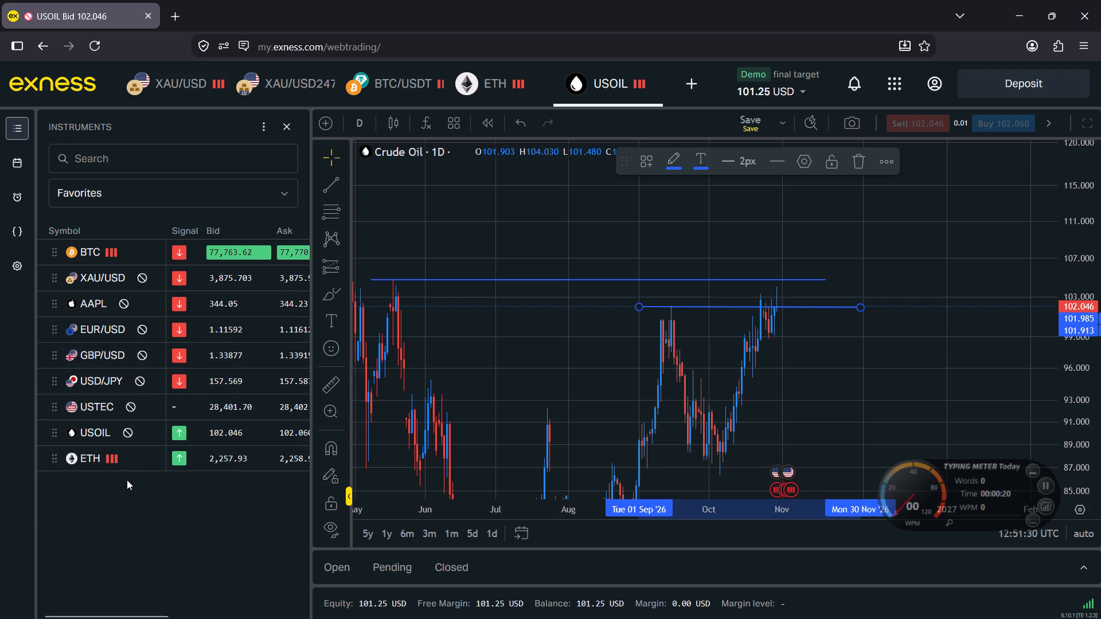
pyautogui.click(128, 460)
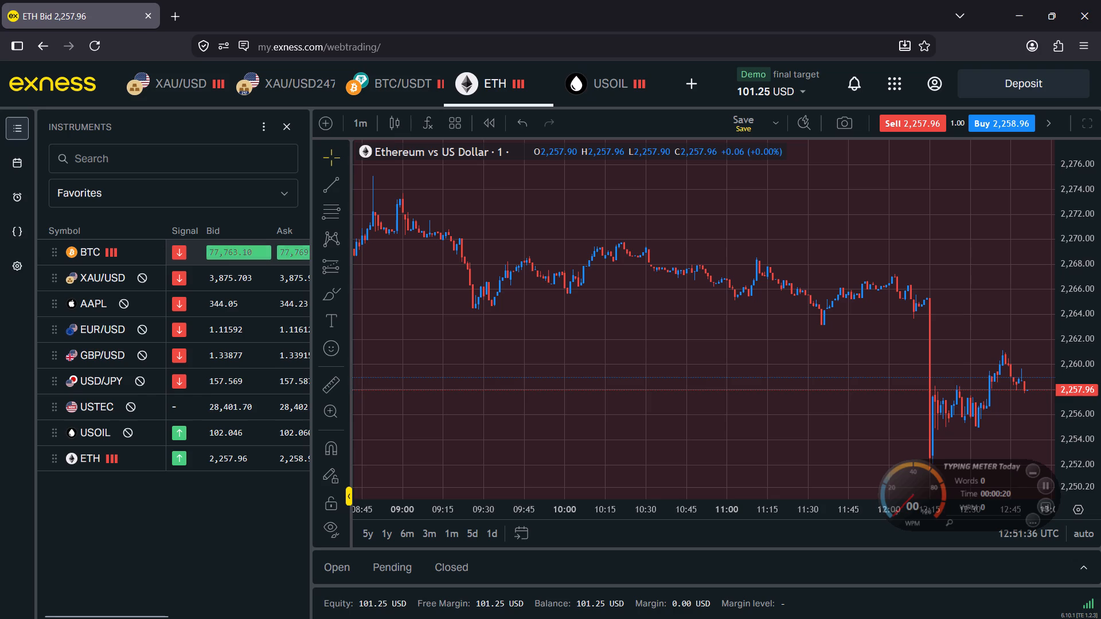
pyautogui.click(358, 124)
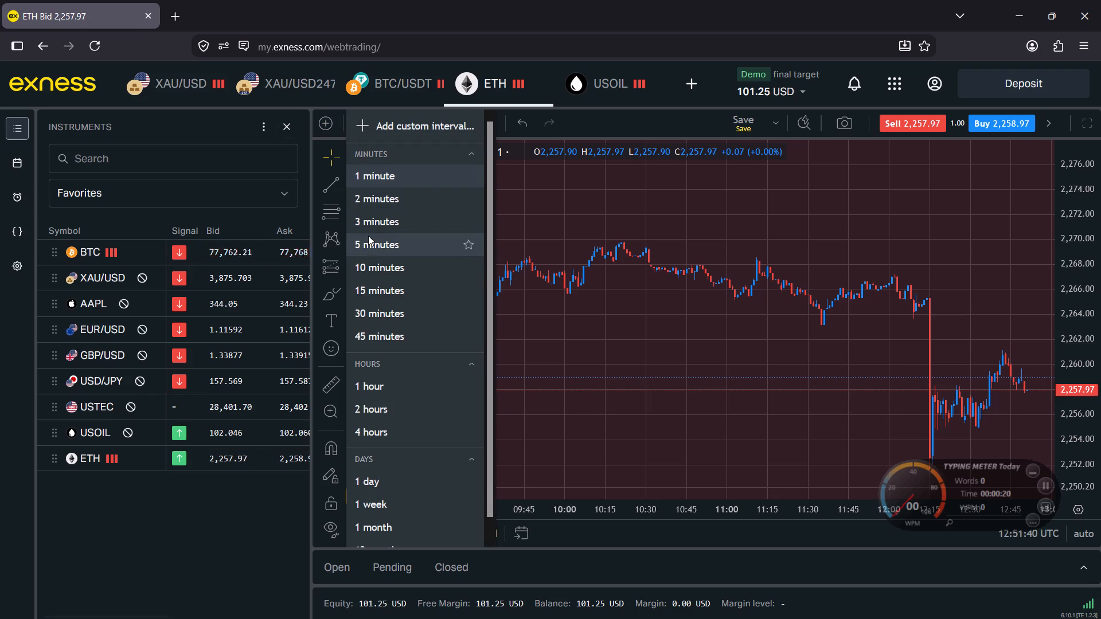
pyautogui.click(368, 236)
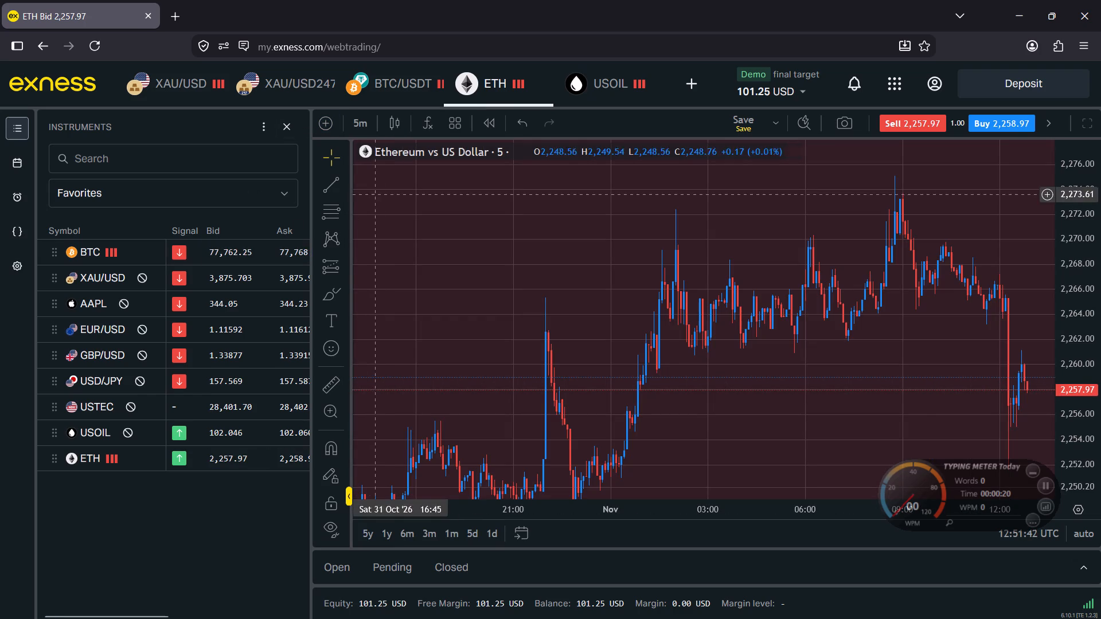
# Open the BTC chart from the favourite instruments and set its timeframe to 5 minutes.
pyautogui.click(69, 245)
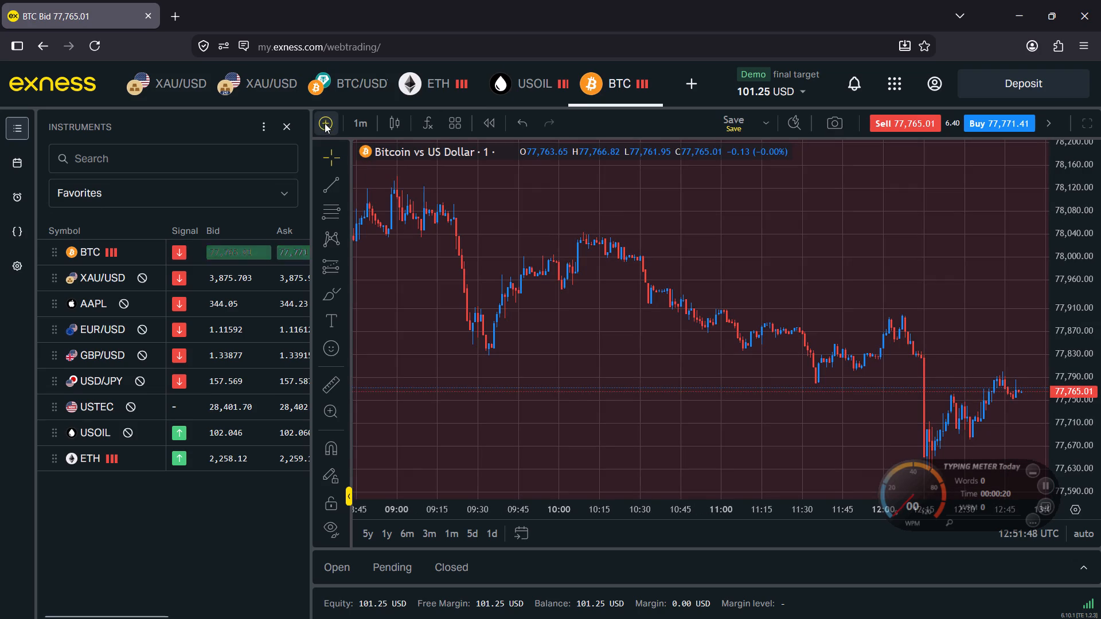
pyautogui.click(353, 124)
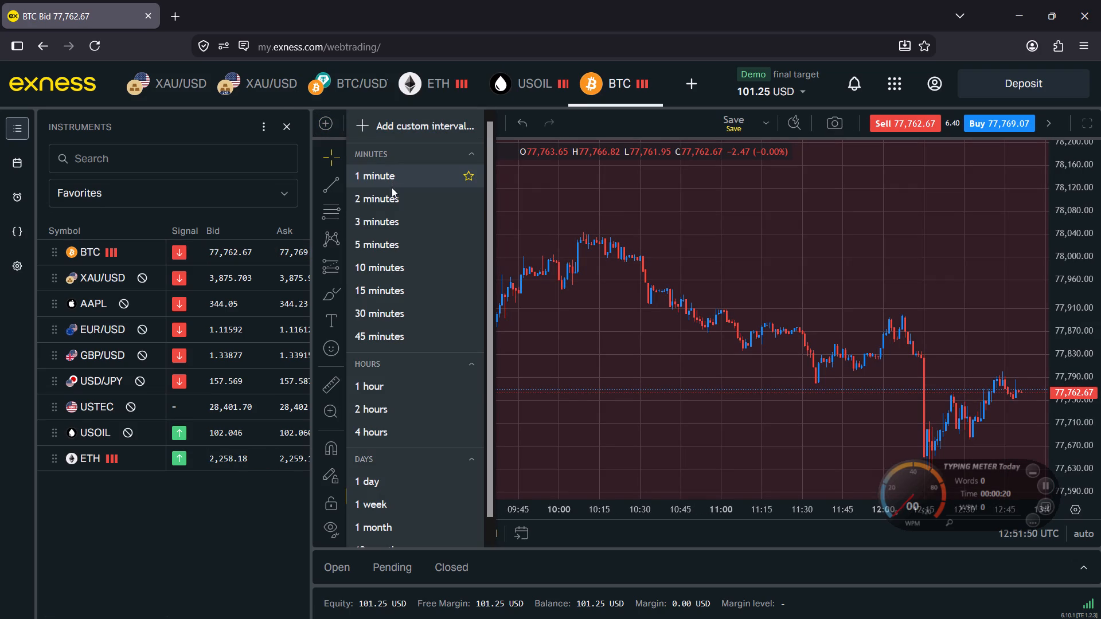
pyautogui.click(394, 248)
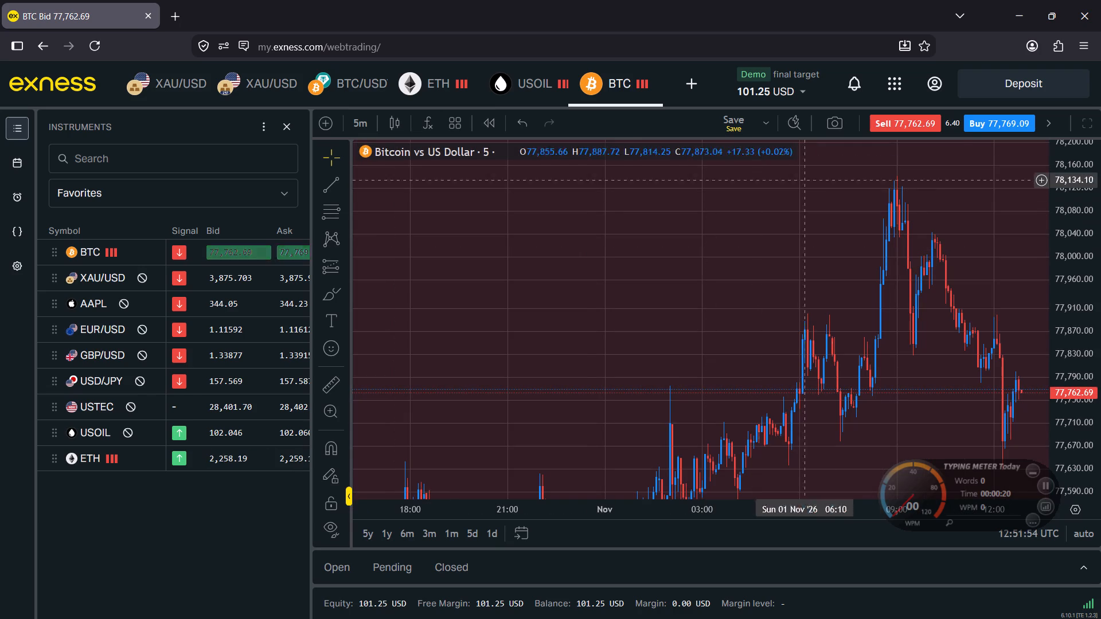
# View the 5-minute Bitcoin chart briefly in full screen and inspect the 1 November price action more closely.
pyautogui.doubleClick(776, 229)
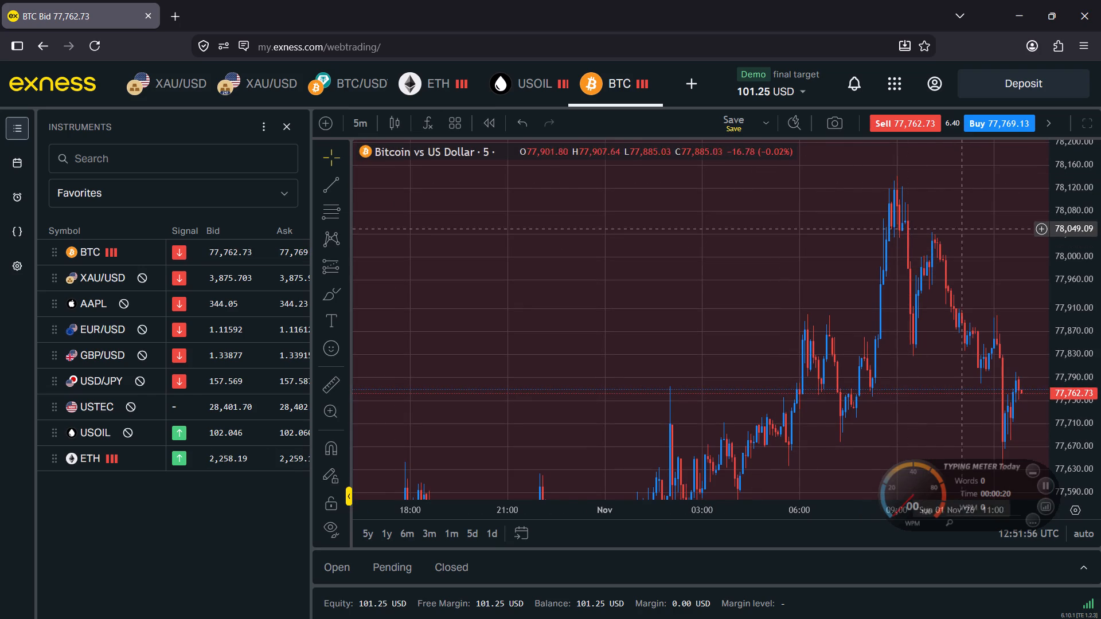
pyautogui.click(1084, 131)
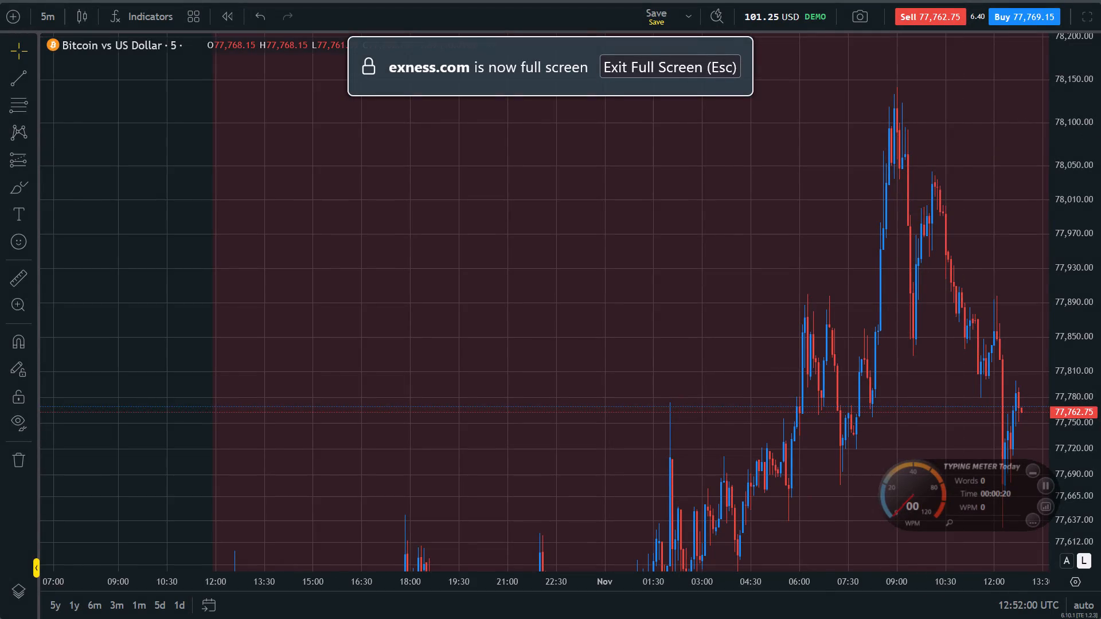
pyautogui.scroll(2, 706, 154)
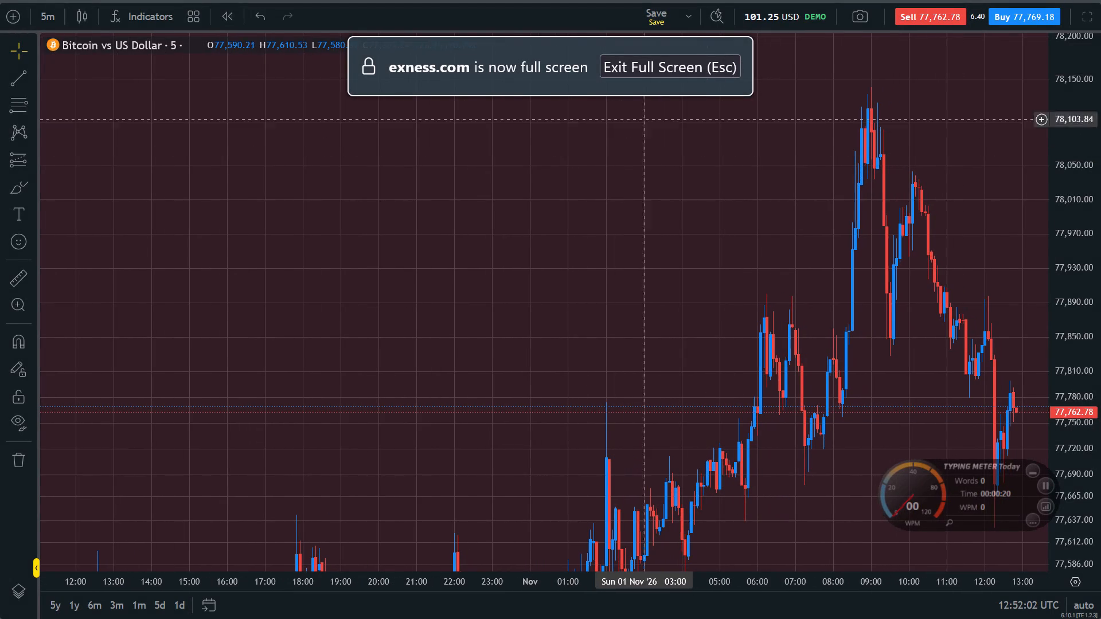
pyautogui.click(634, 66)
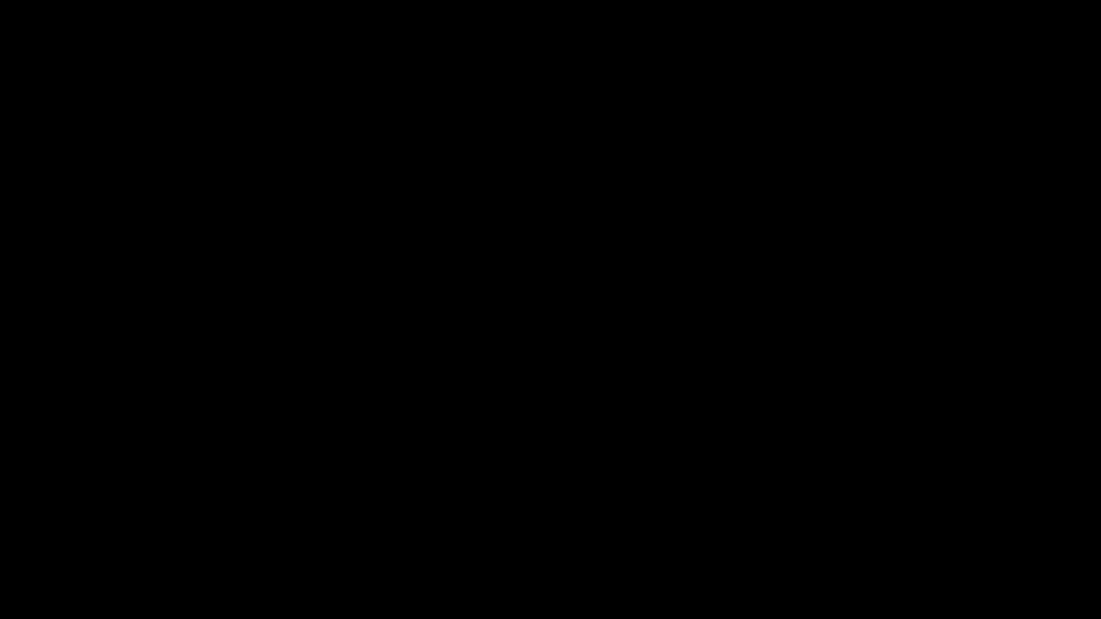
pyautogui.scroll(1, 713, 257)
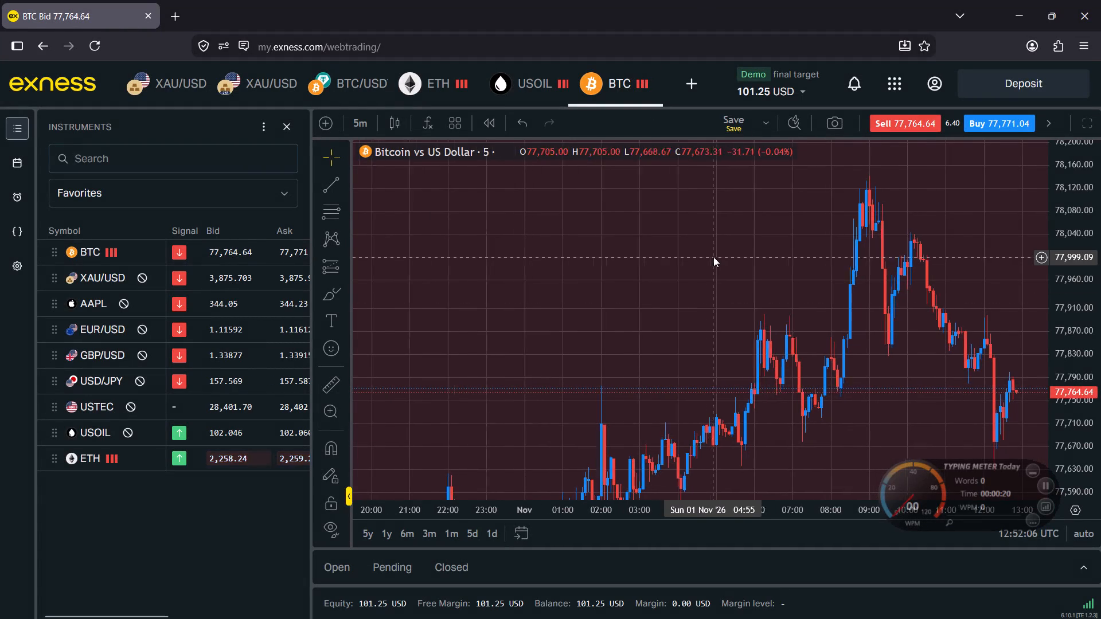
pyautogui.scroll(1, 713, 257)
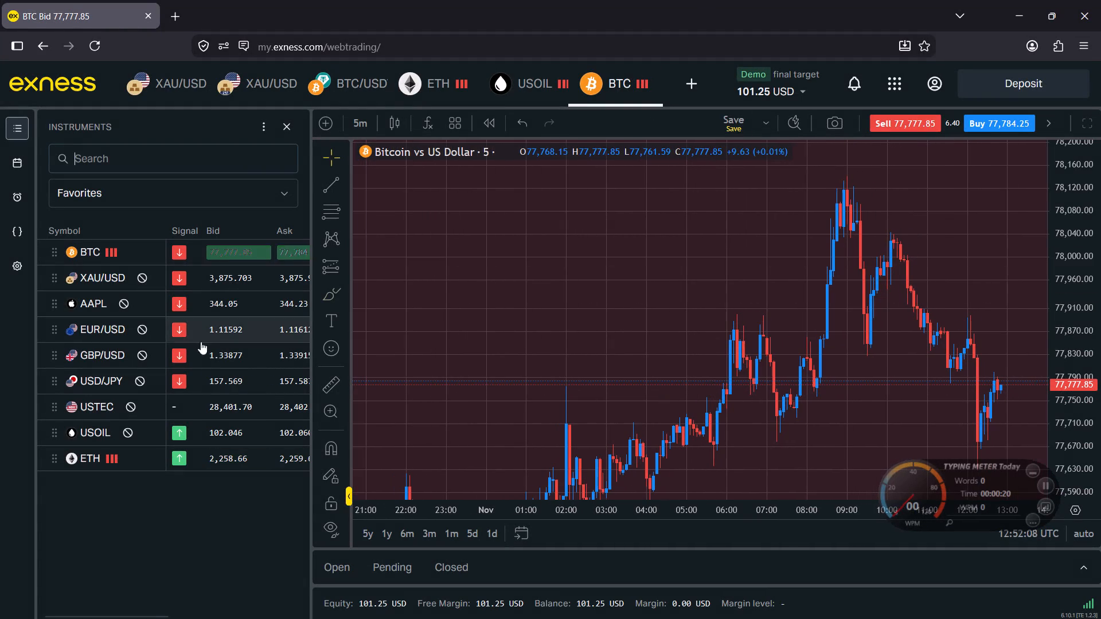
# Open the XAU/USD chart from the favourite instruments.
pyautogui.click(159, 283)
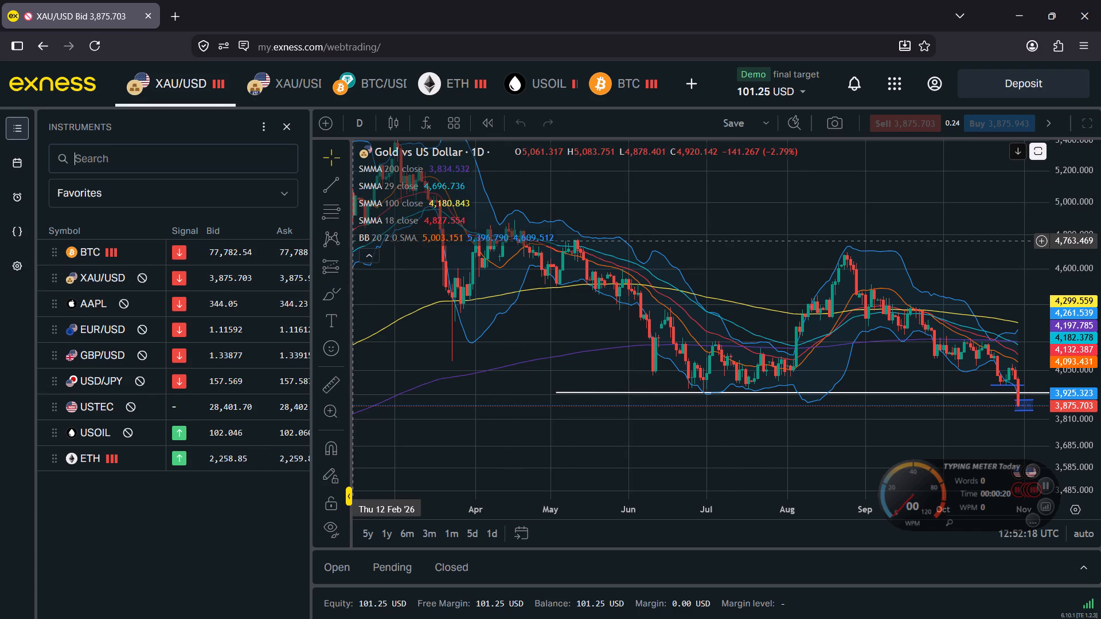
# Bring the P/L column and favourite markers of the instrument list into view.
pyautogui.click(267, 235)
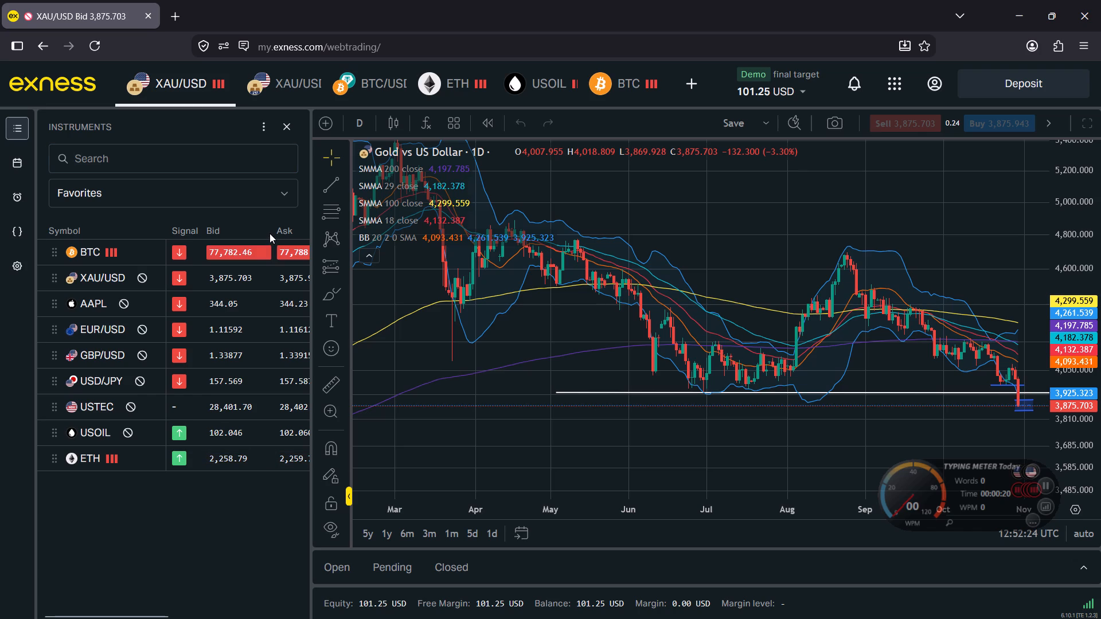
pyautogui.hscroll(-1, 270, 233)
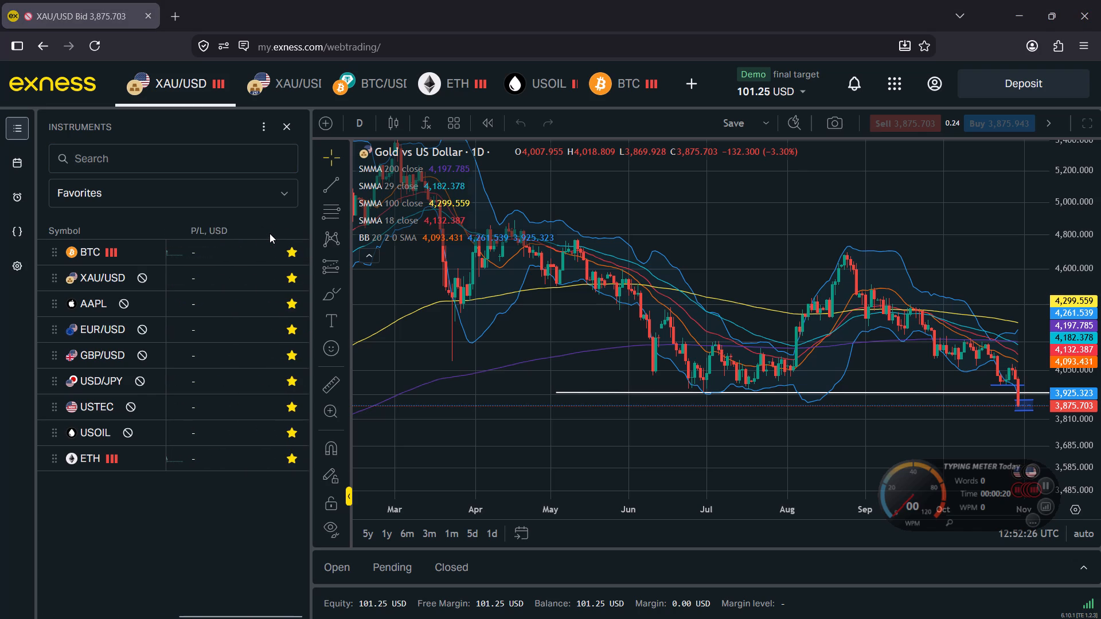
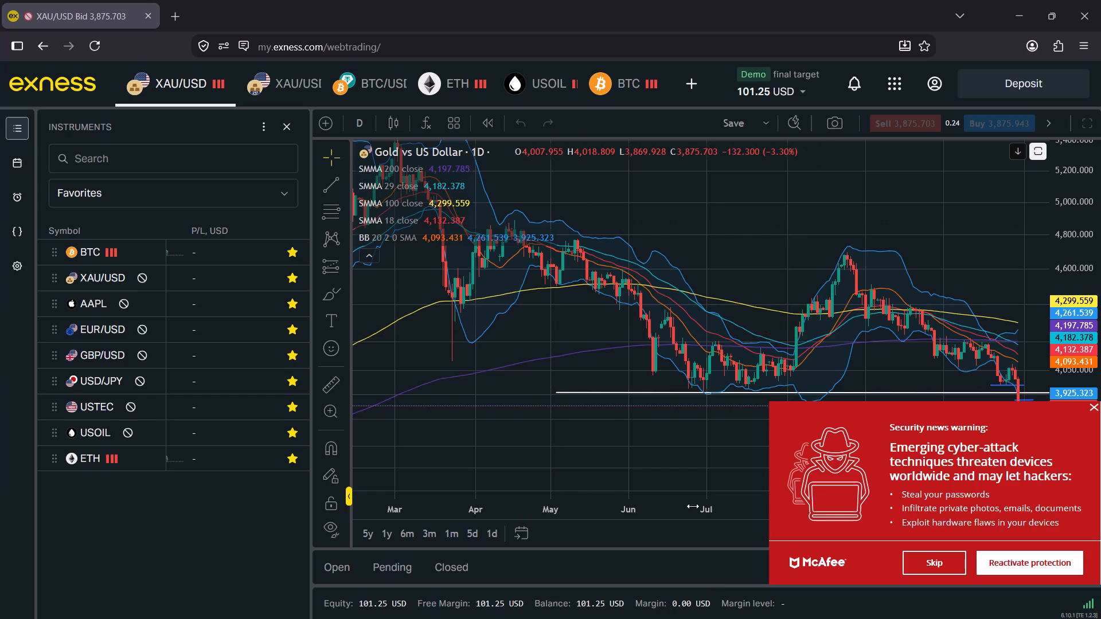
# Dismiss the McAfee security news warning covering the chart without reactivating protection.
pyautogui.click(952, 569)
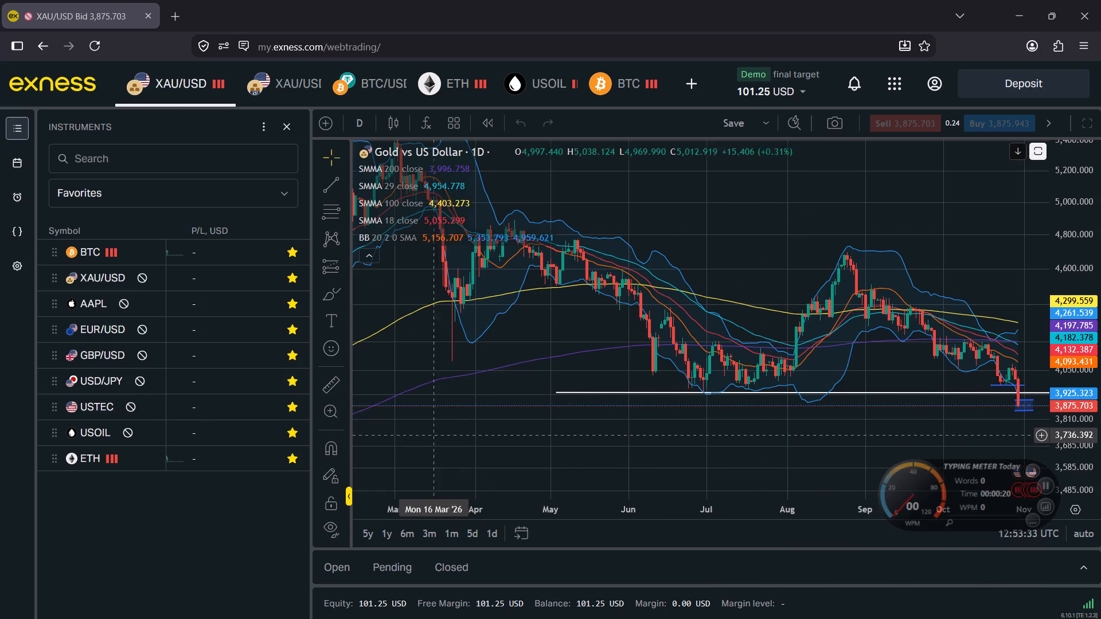